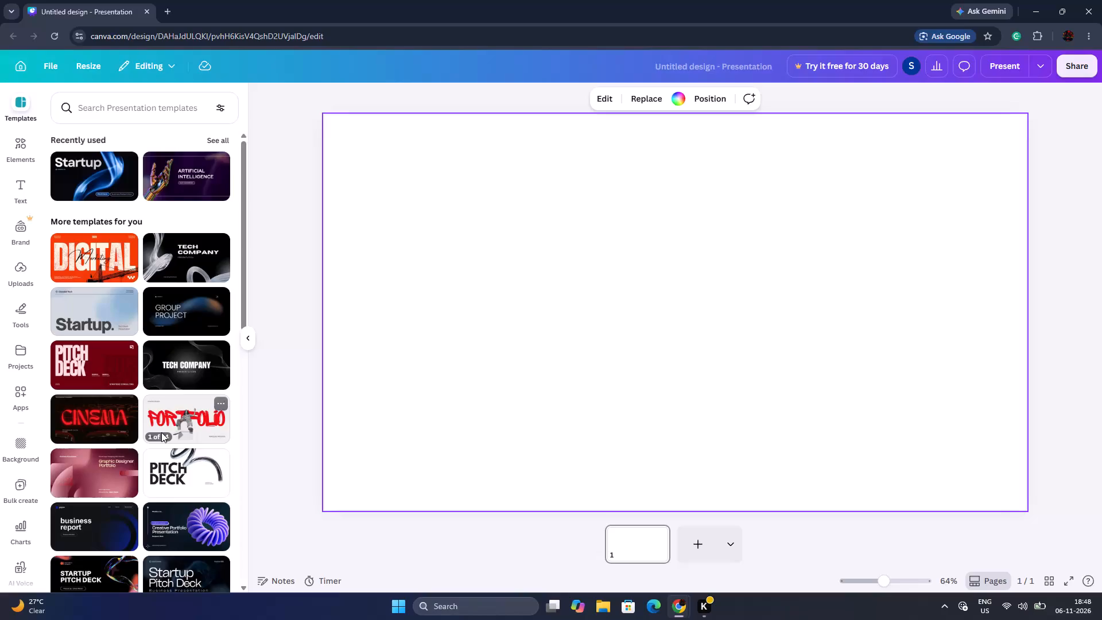
# Apply the cover page of the Purple Modern Creative Portfolio Presentation template to the blank slide.
pyautogui.click(169, 514)
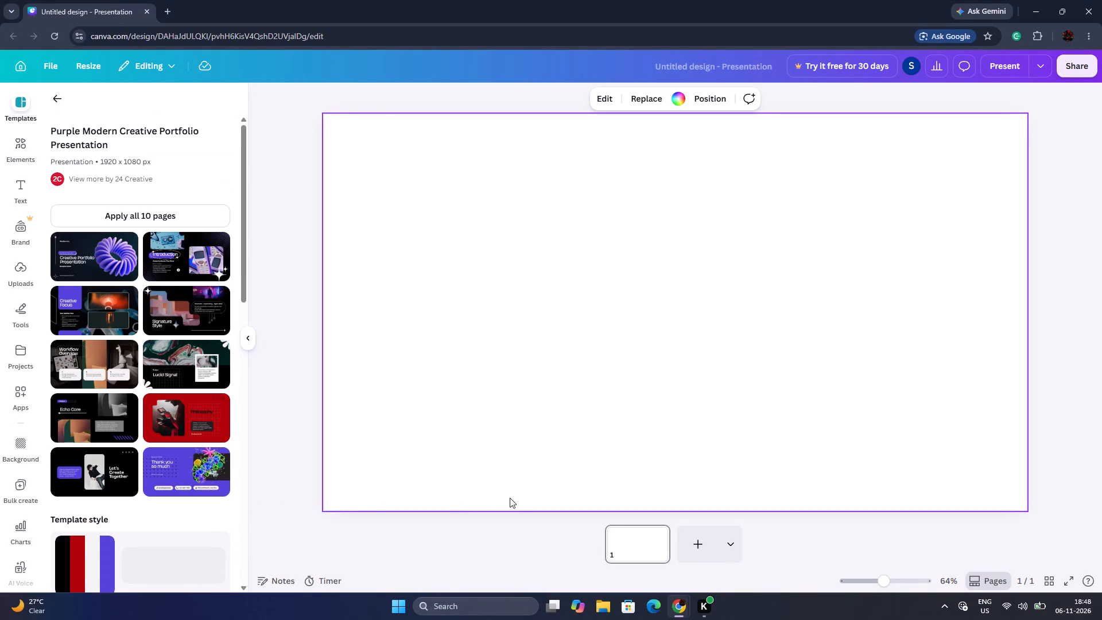
pyautogui.click(94, 264)
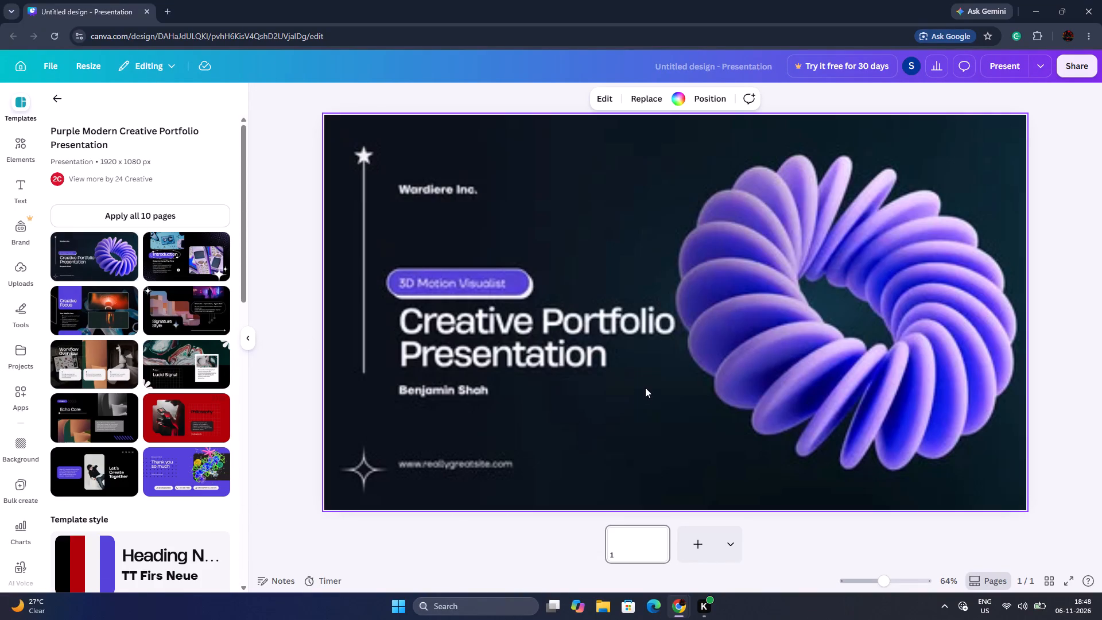
pyautogui.click(782, 379)
# Replace the cover's main title with "THE OUTER LOOP", putting LOOP on the second line.
pyautogui.doubleClick(531, 368)
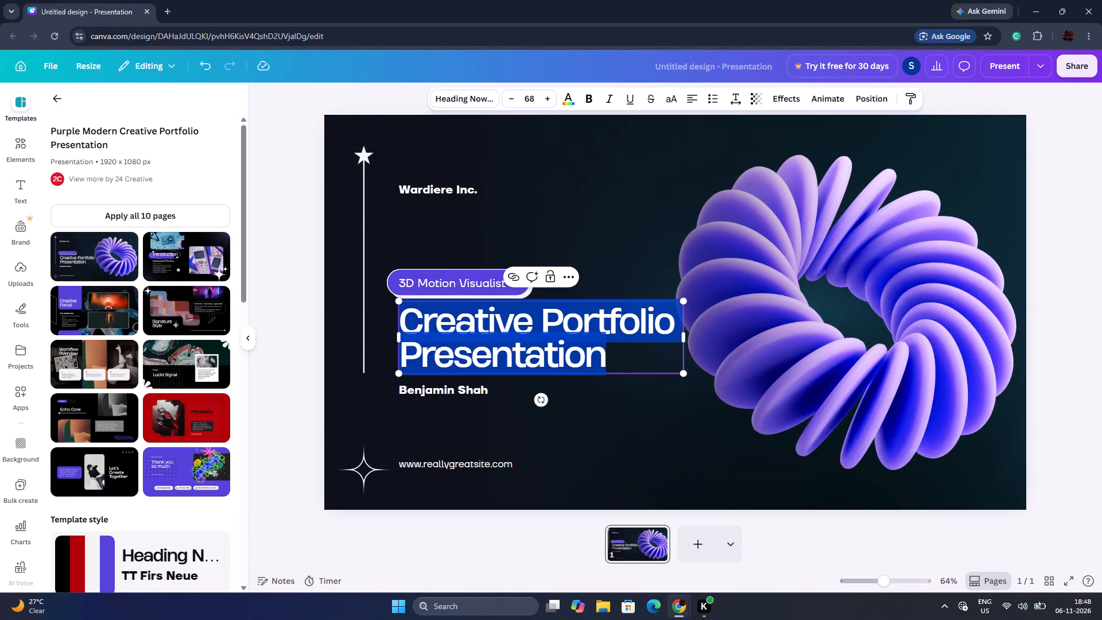
pyautogui.press('BackSpace')
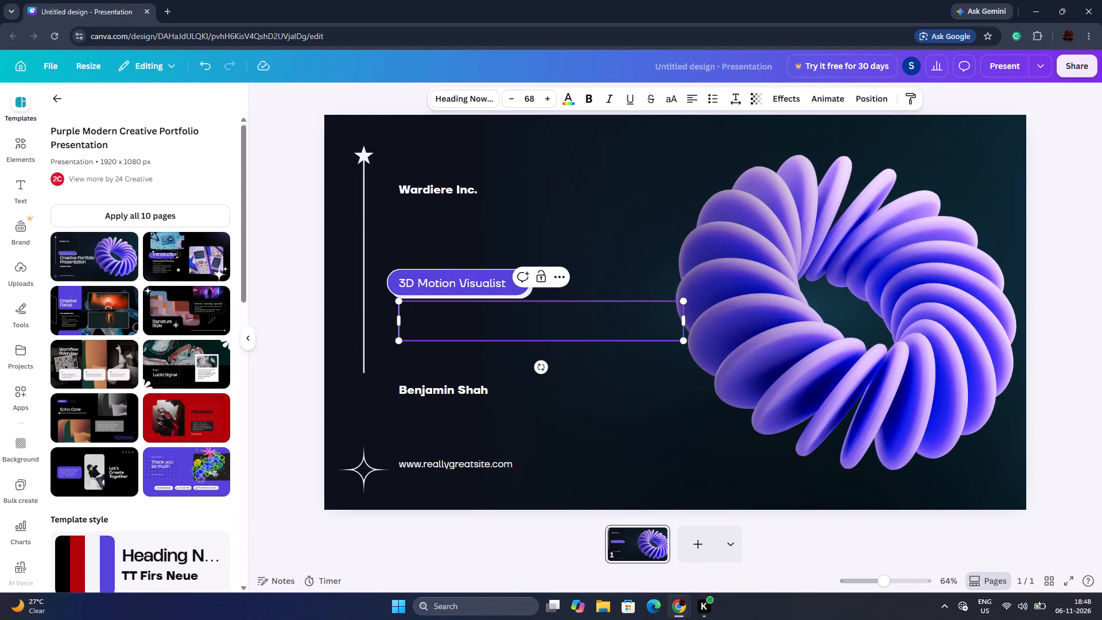
pyautogui.write('THE')
pyautogui.press('space')
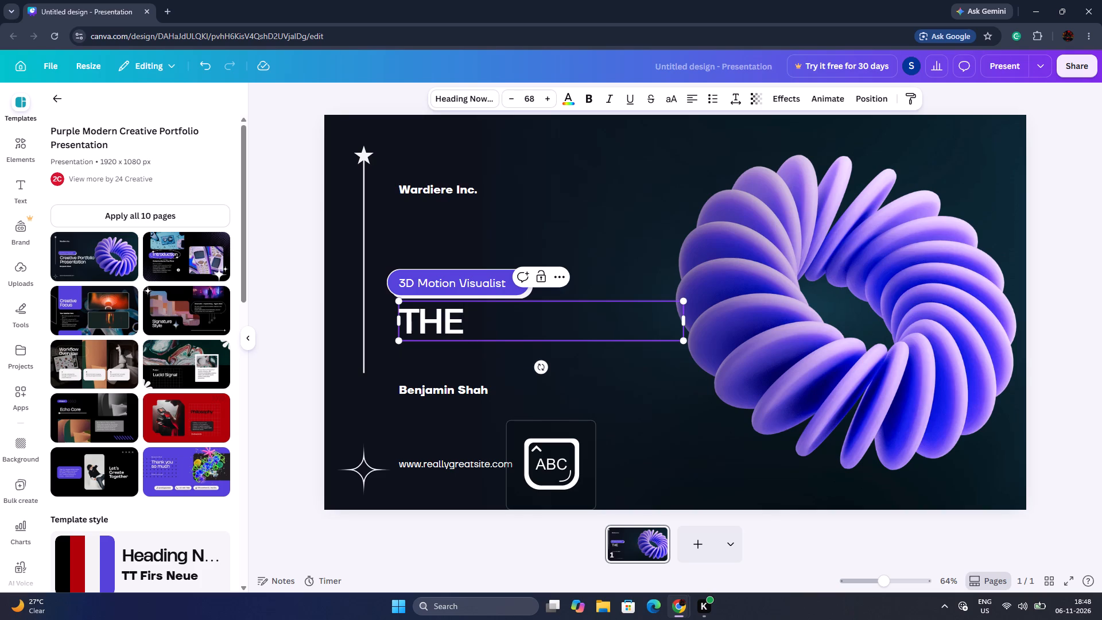
pyautogui.write('OUTER')
pyautogui.press('Return')
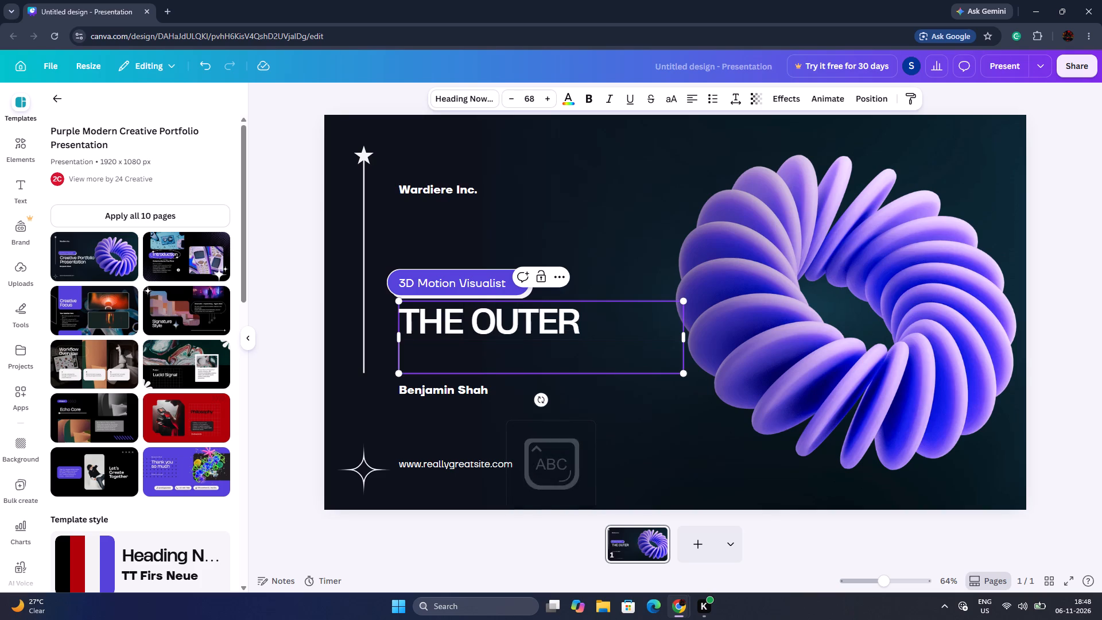
pyautogui.write('L O O P')
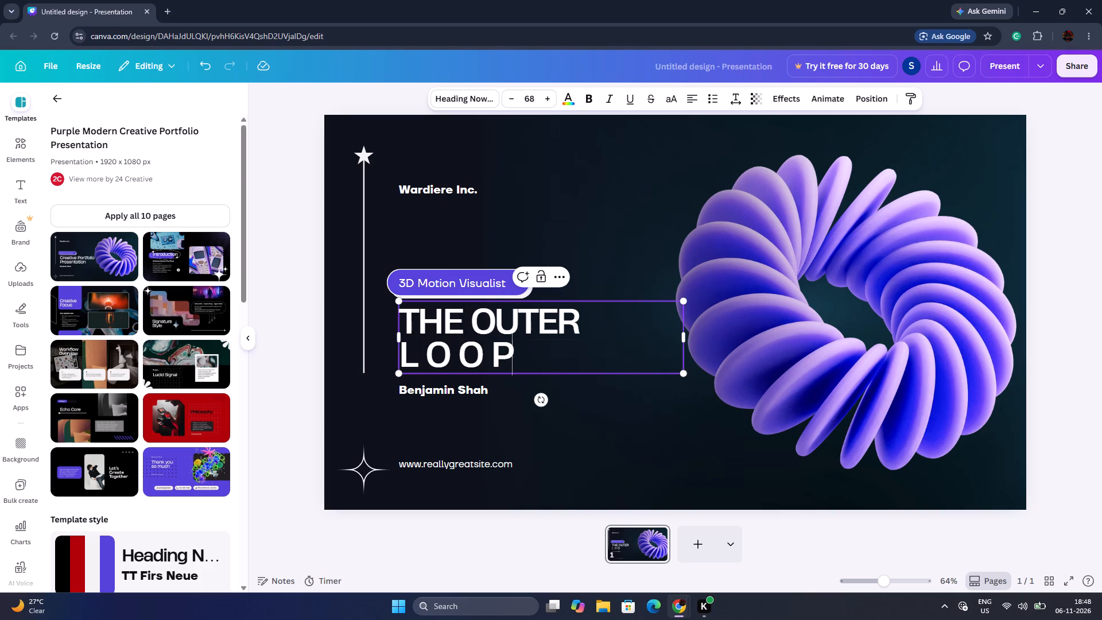
pyautogui.press('BackSpace')
pyautogui.press('BackSpace')
pyautogui.press('BackSpace')
pyautogui.press('BackSpace')
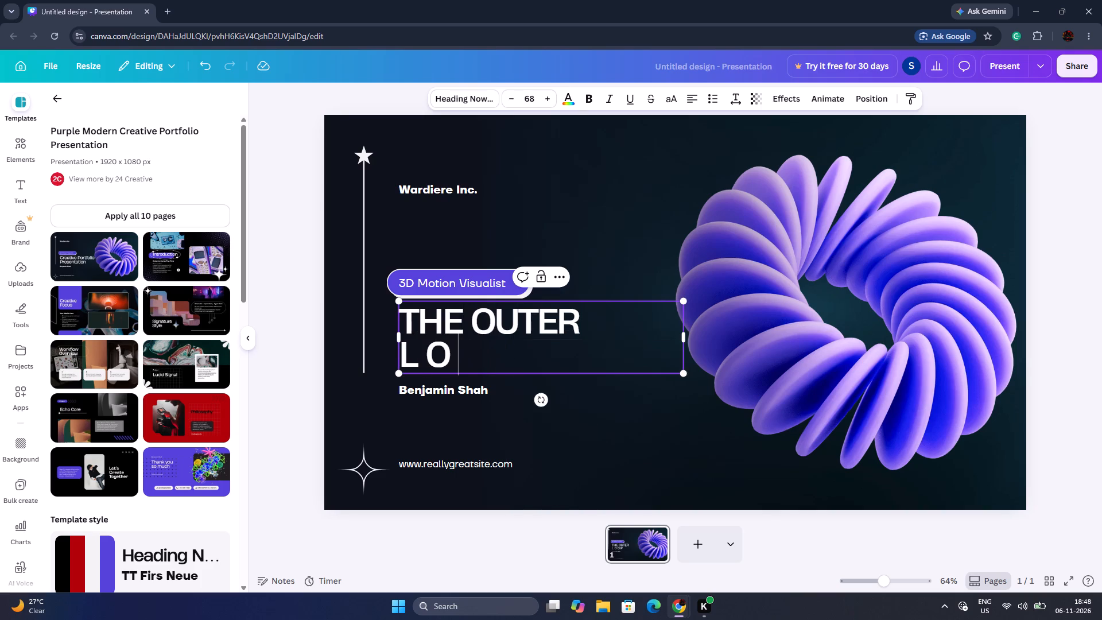
pyautogui.press('BackSpace')
pyautogui.press('BackSpace')
pyautogui.write('OOP')
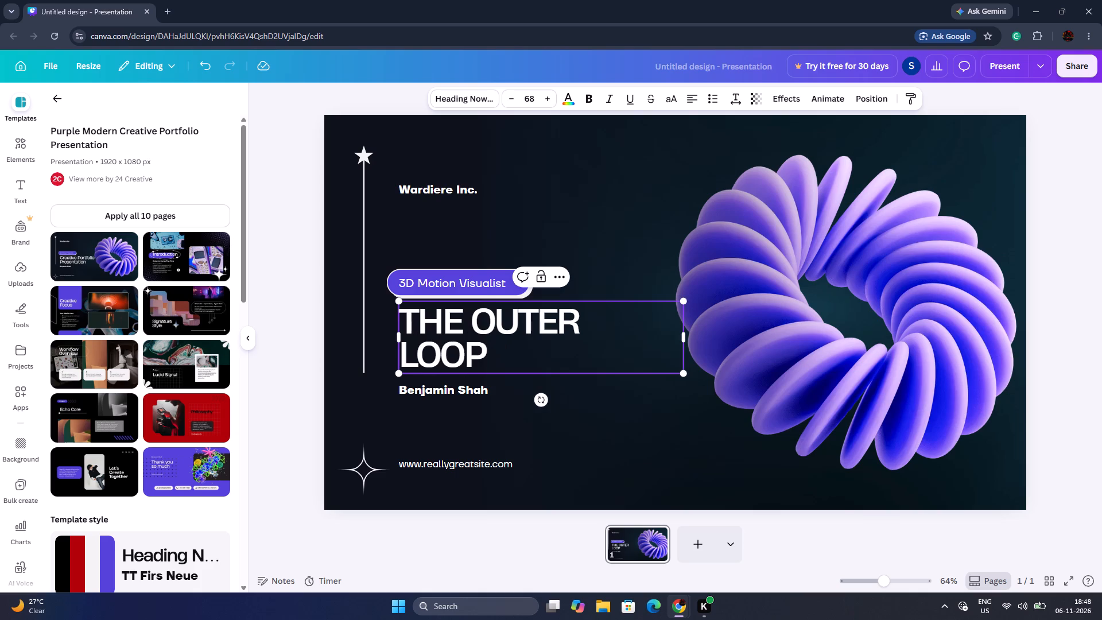
pyautogui.click(595, 260)
# Replace the text in the purple pill above the title with "Welcome to...".
pyautogui.tripleClick(486, 281)
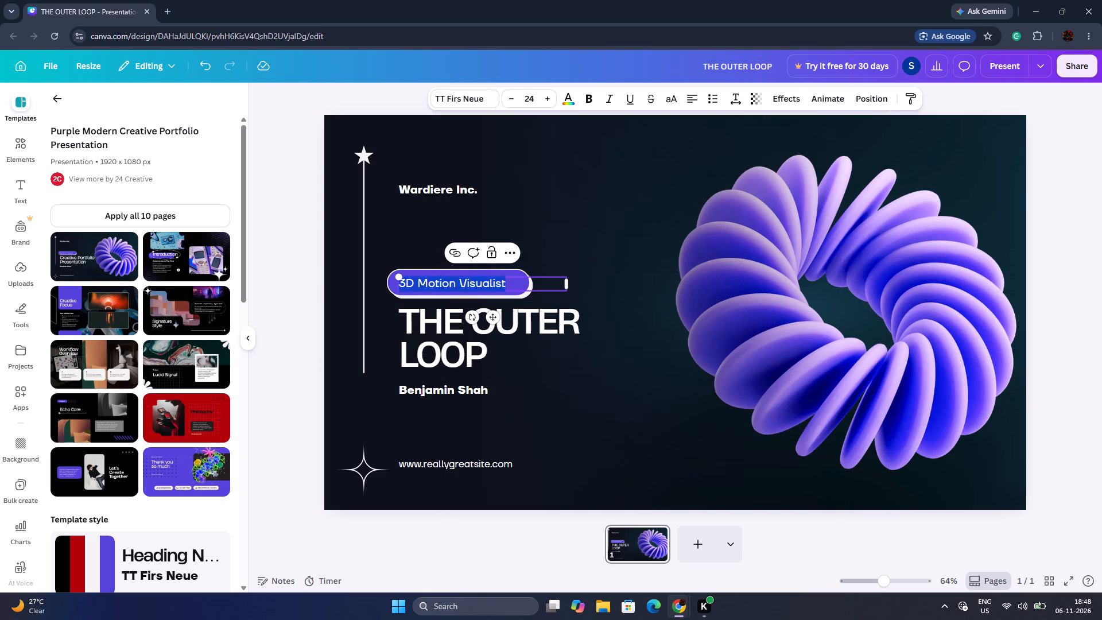
pyautogui.press('BackSpace')
pyautogui.press('w')
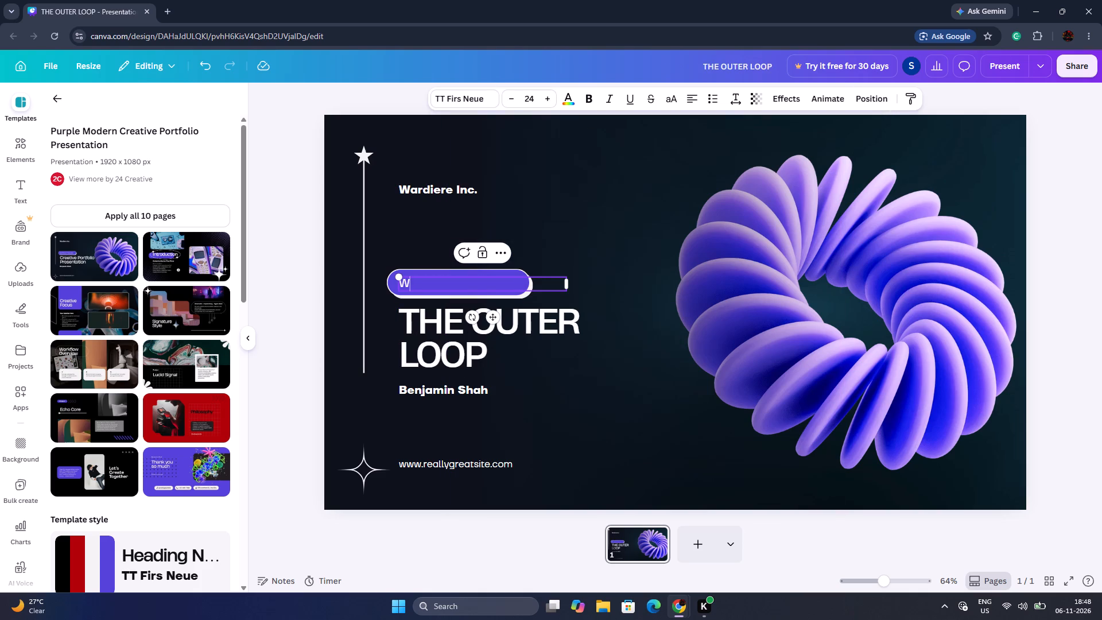
pyautogui.write('elo')
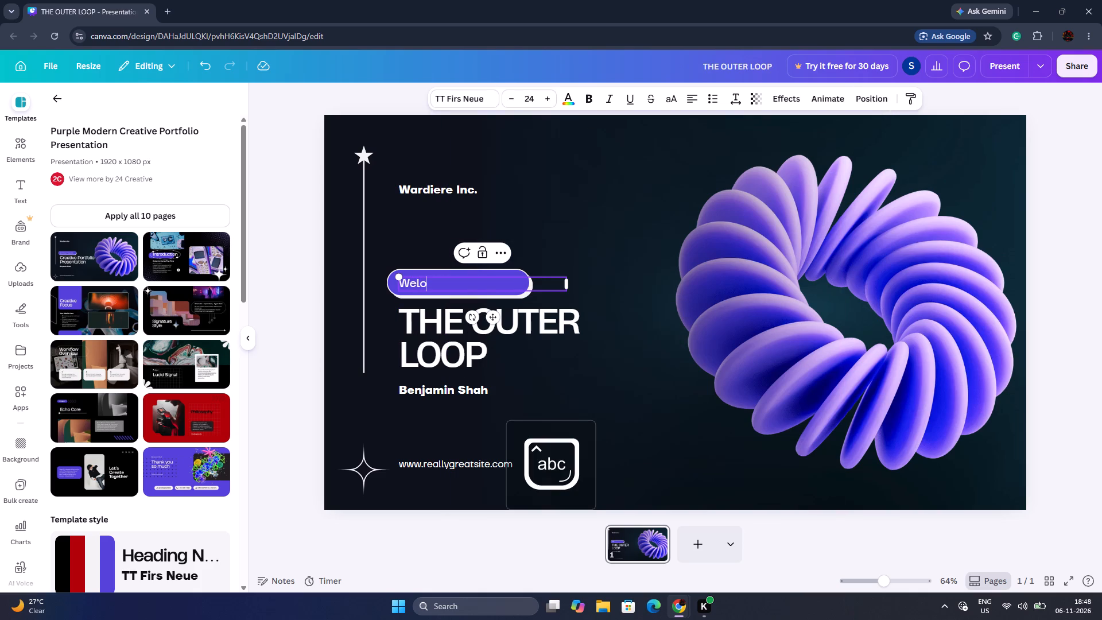
pyautogui.press('BackSpace')
pyautogui.write('come')
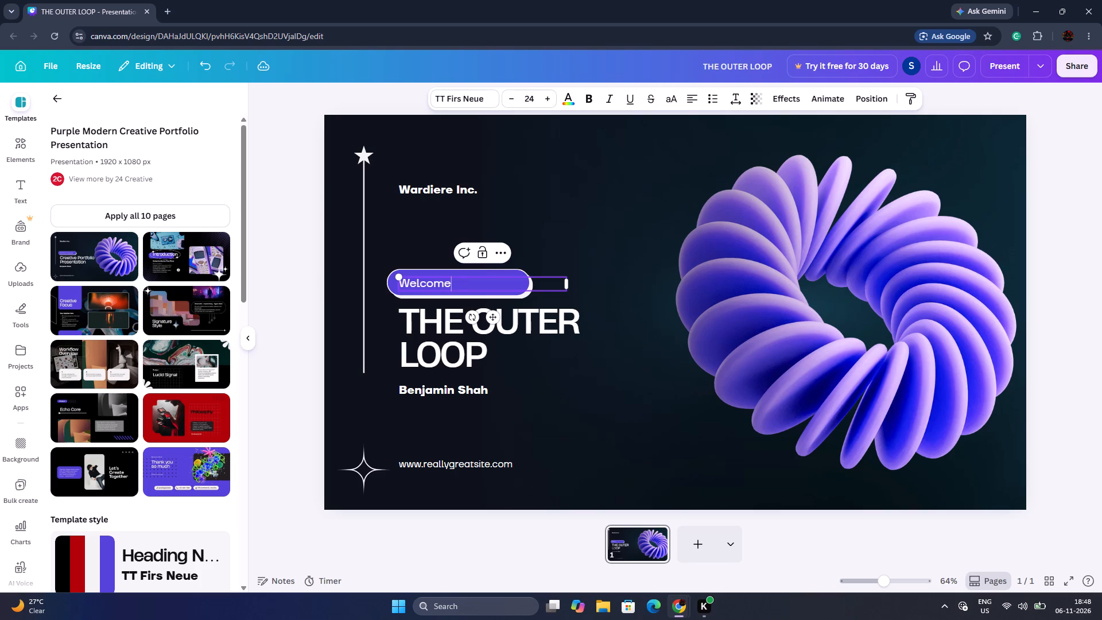
pyautogui.press('space')
pyautogui.write('to')
pyautogui.write('...')
# Replace the placeholder name below the title with the presenter's name.
pyautogui.doubleClick(437, 389)
pyautogui.press('BackSpace')
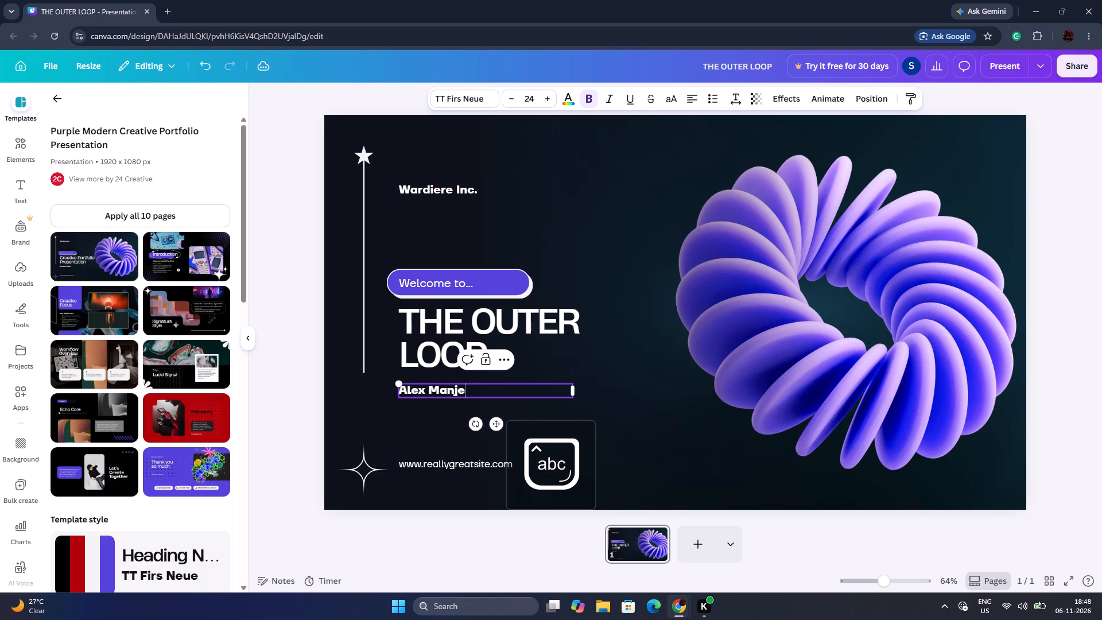
pyautogui.click(659, 417)
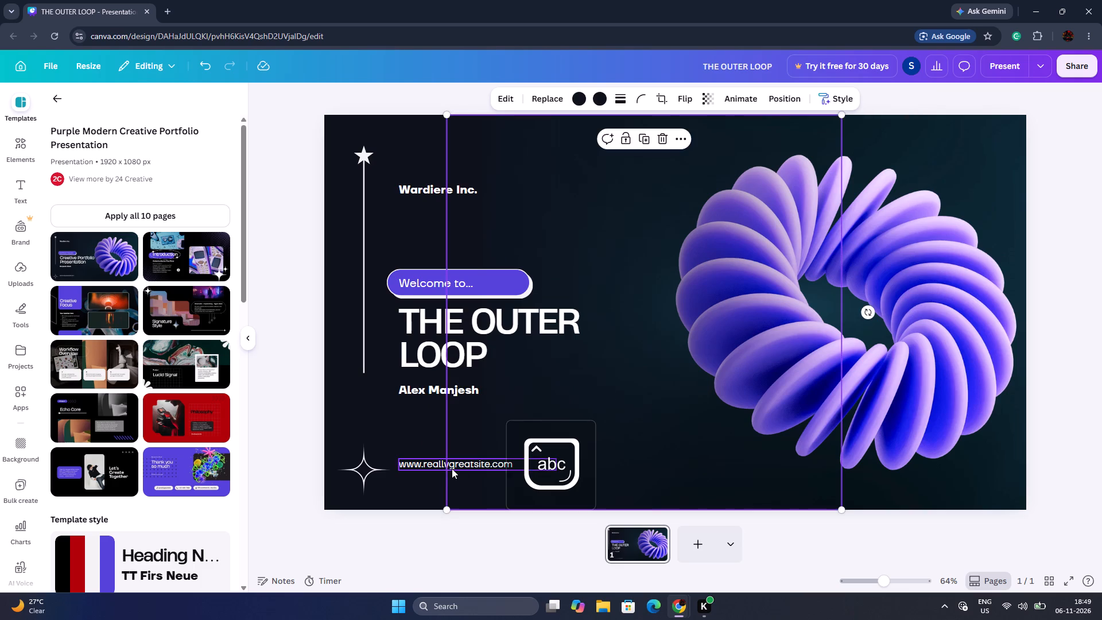
pyautogui.doubleClick(452, 468)
pyautogui.press('BackSpace')
pyautogui.write('www.')
pyautogui.write('theouterloop')
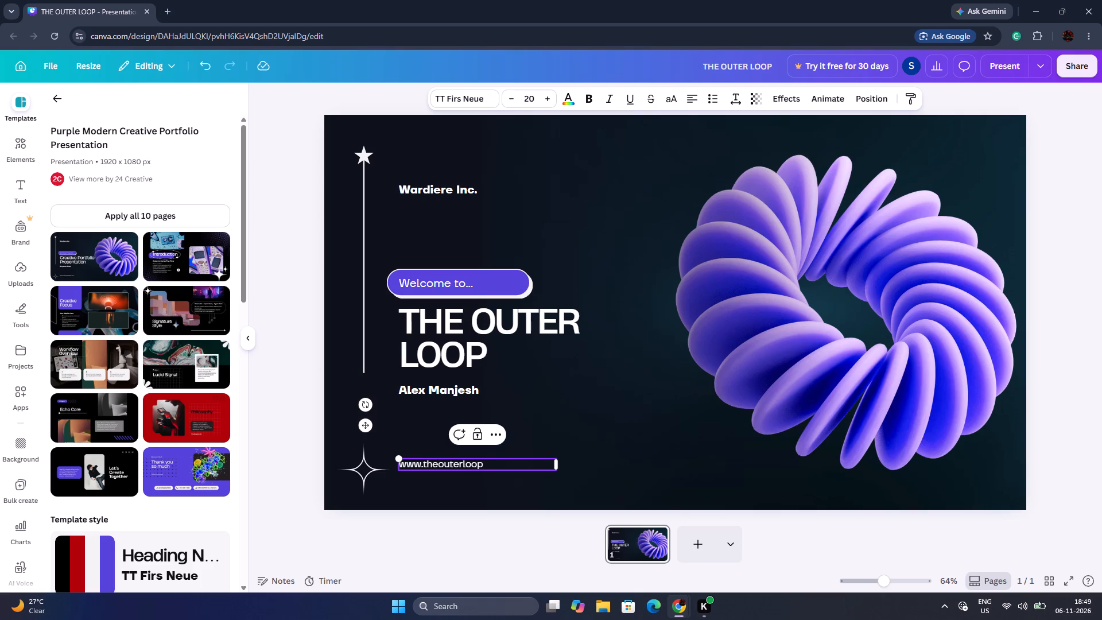
pyautogui.write('.co')
pyautogui.press('.')
pyautogui.write('in')
pyautogui.click(703, 447)
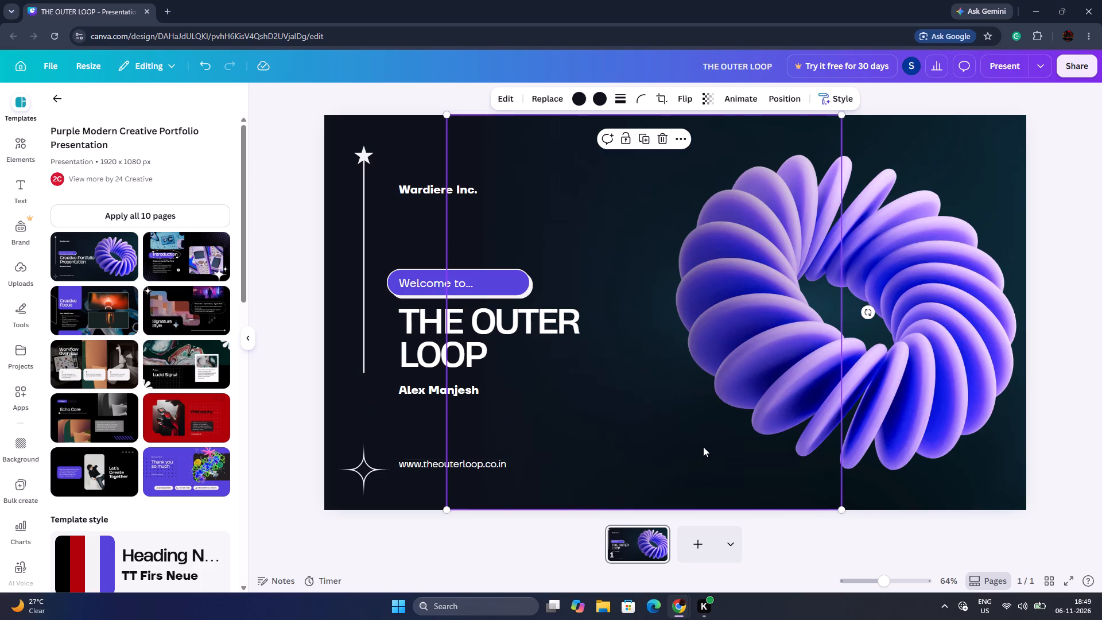
# Replace the company name at the top of the slide with "Outer Loop Inc.".
pyautogui.doubleClick(436, 191)
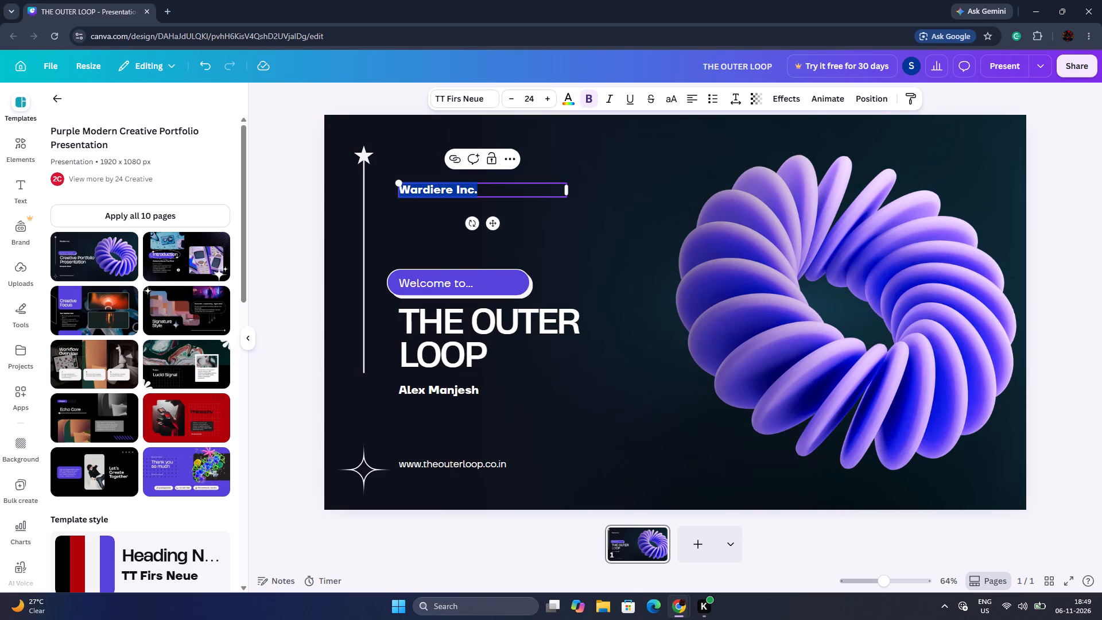
pyautogui.press('BackSpace')
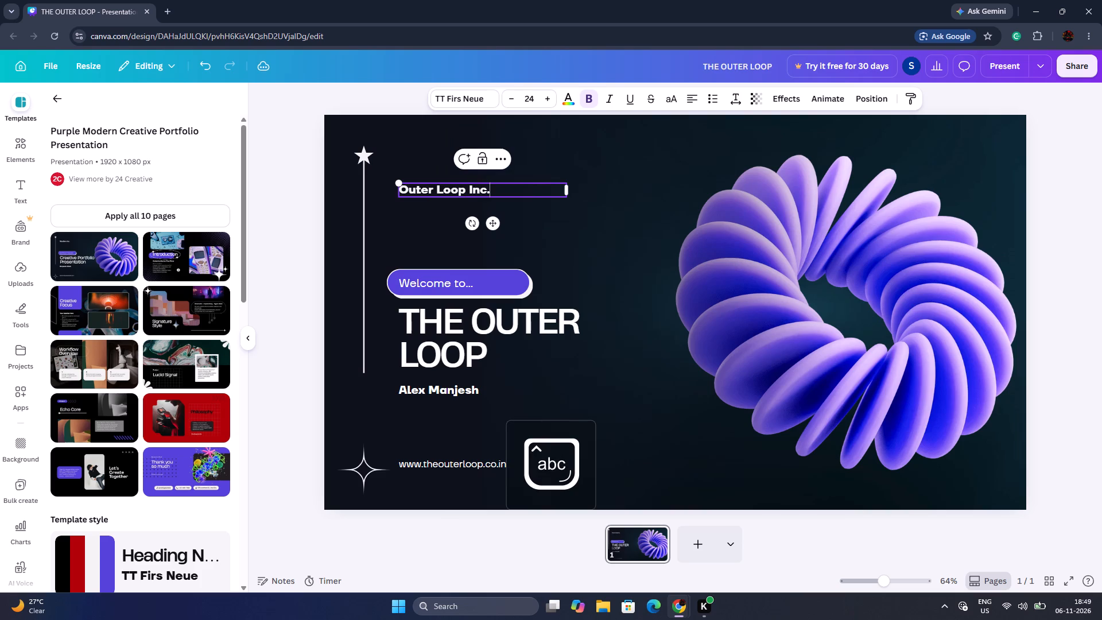
pyautogui.click(954, 520)
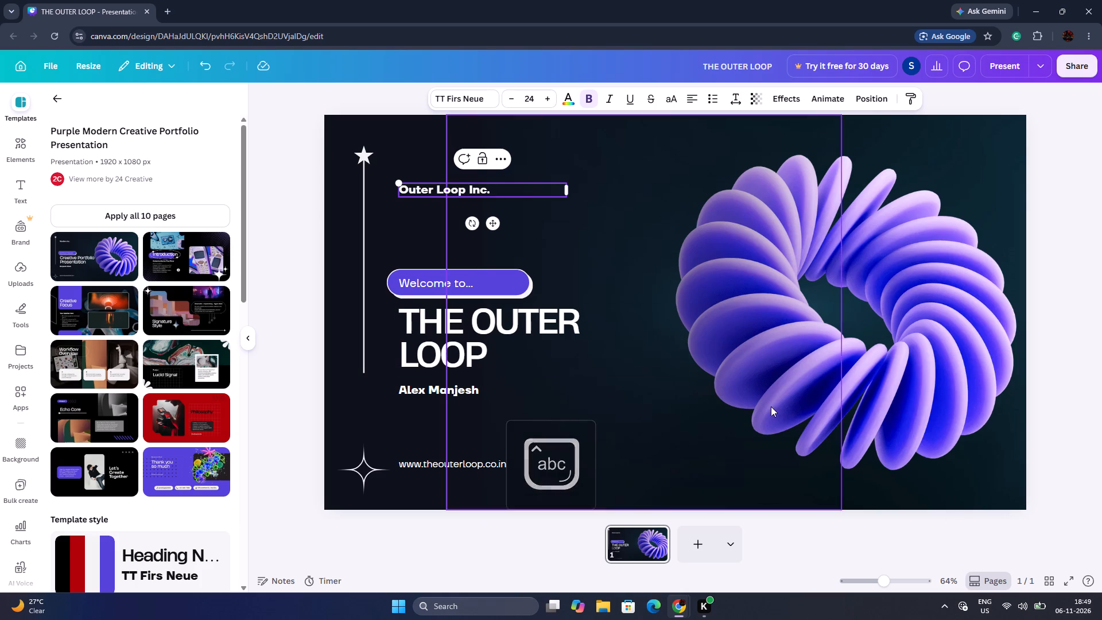
# Recolour the first colour of the 3D ring graphic, trying light orange before choosing the brighter orange.
pyautogui.click(854, 384)
pyautogui.click(638, 90)
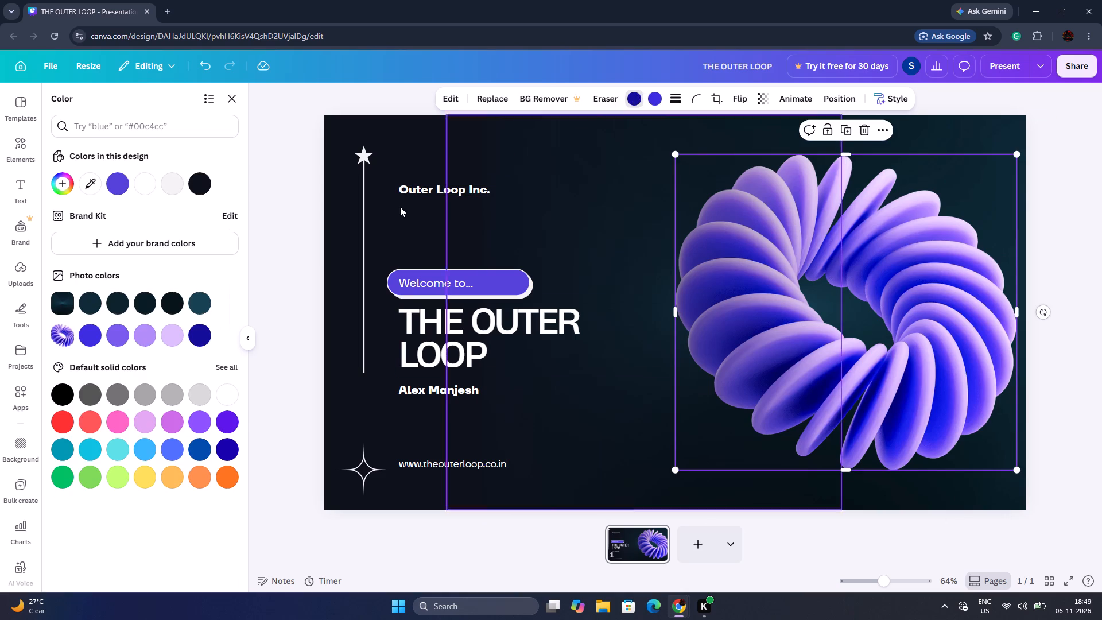
pyautogui.click(177, 477)
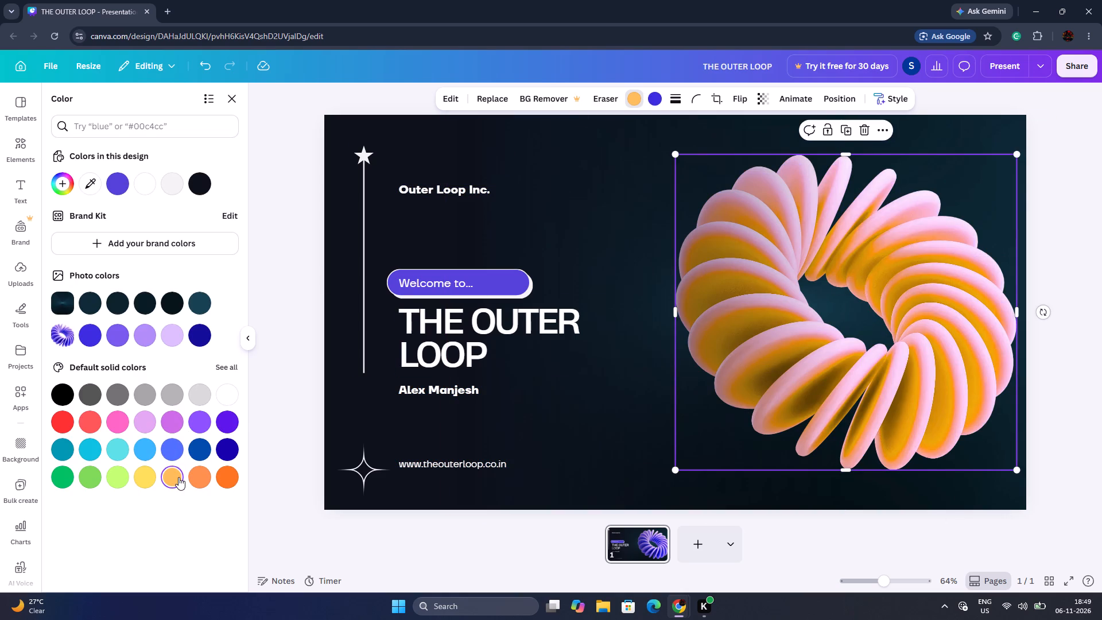
pyautogui.click(227, 479)
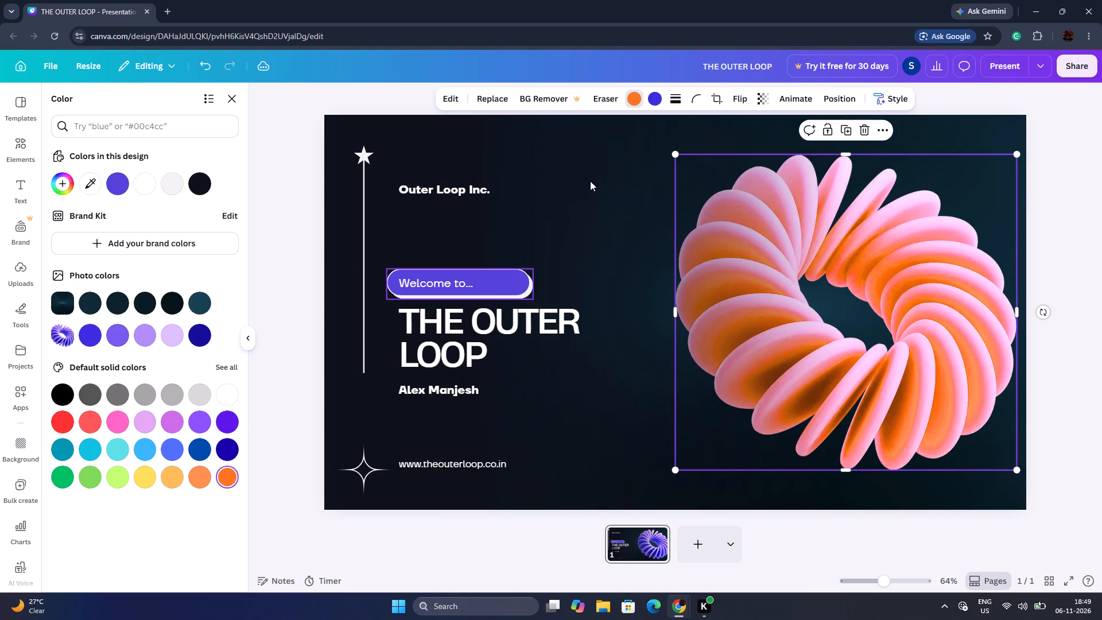
# Set the ring graphic's second colour to light gray after trying white, gray, black, pink and lavender.
pyautogui.click(654, 99)
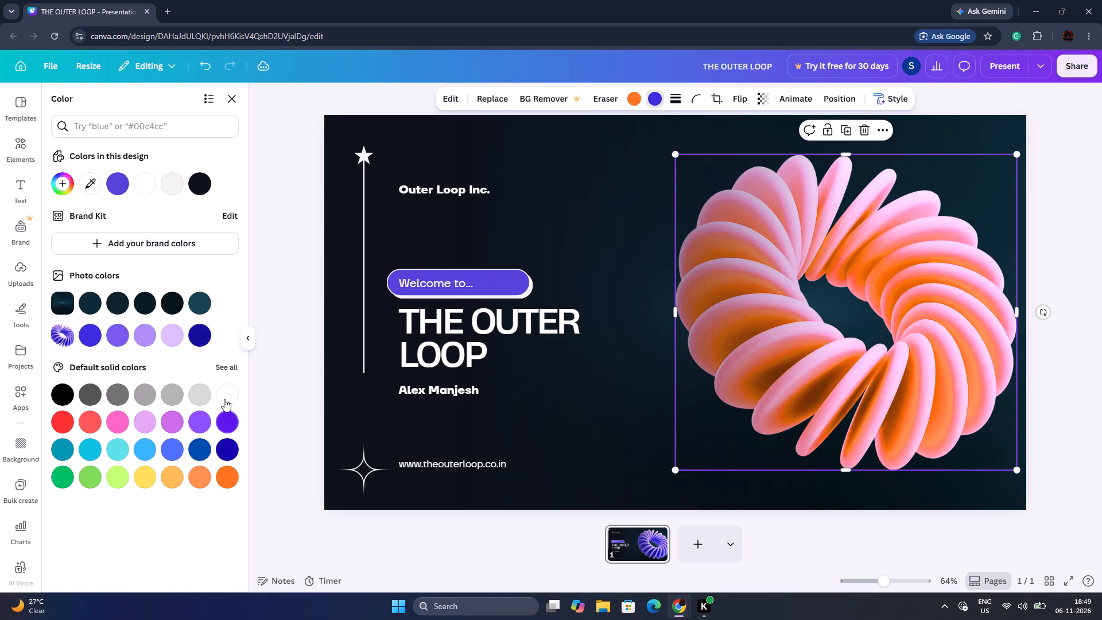
pyautogui.click(225, 397)
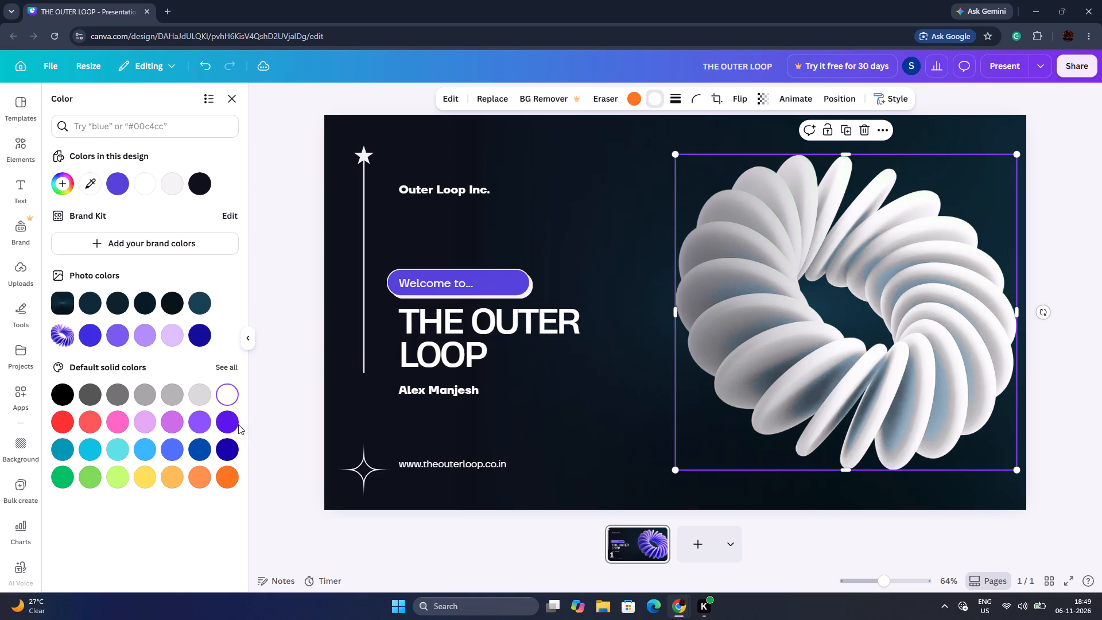
pyautogui.click(181, 402)
pyautogui.click(176, 394)
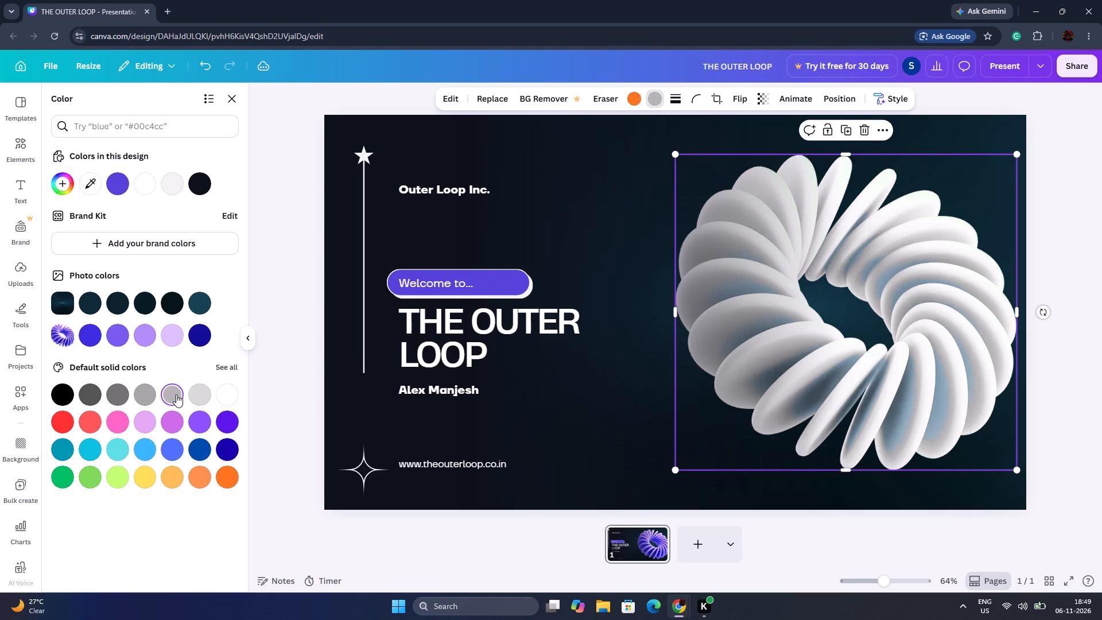
pyautogui.click(193, 397)
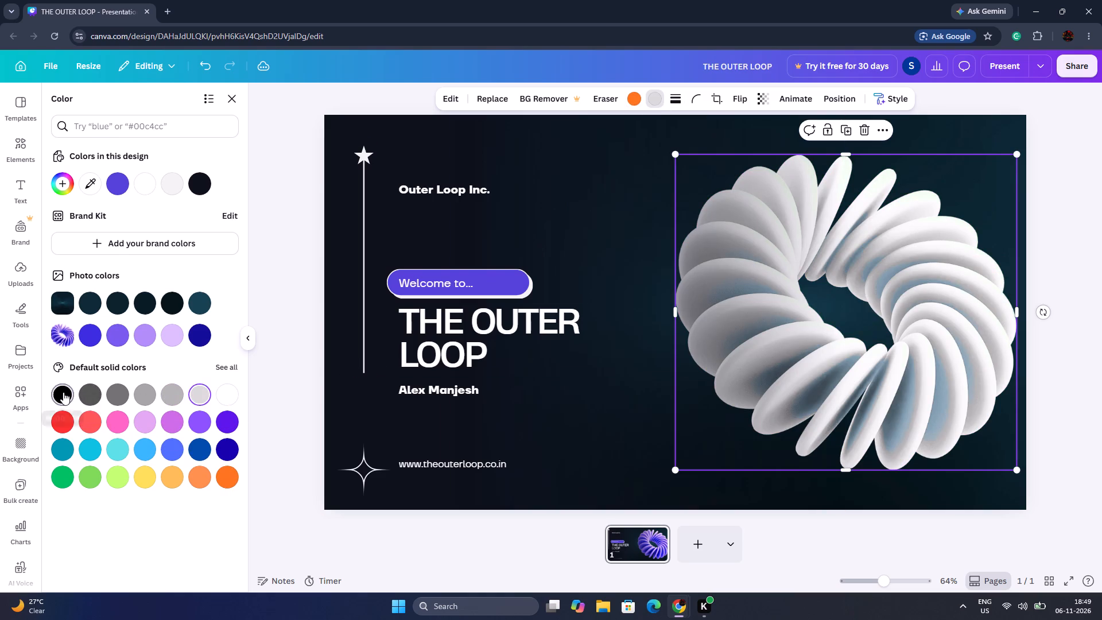
pyautogui.click(63, 392)
pyautogui.click(122, 424)
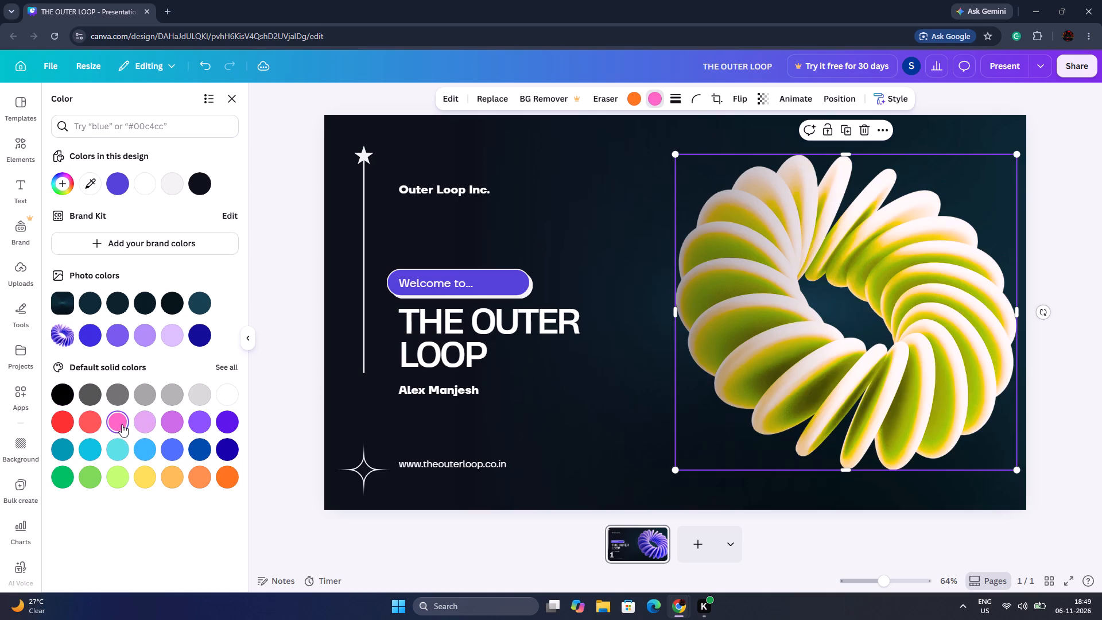
pyautogui.click(152, 434)
pyautogui.click(150, 431)
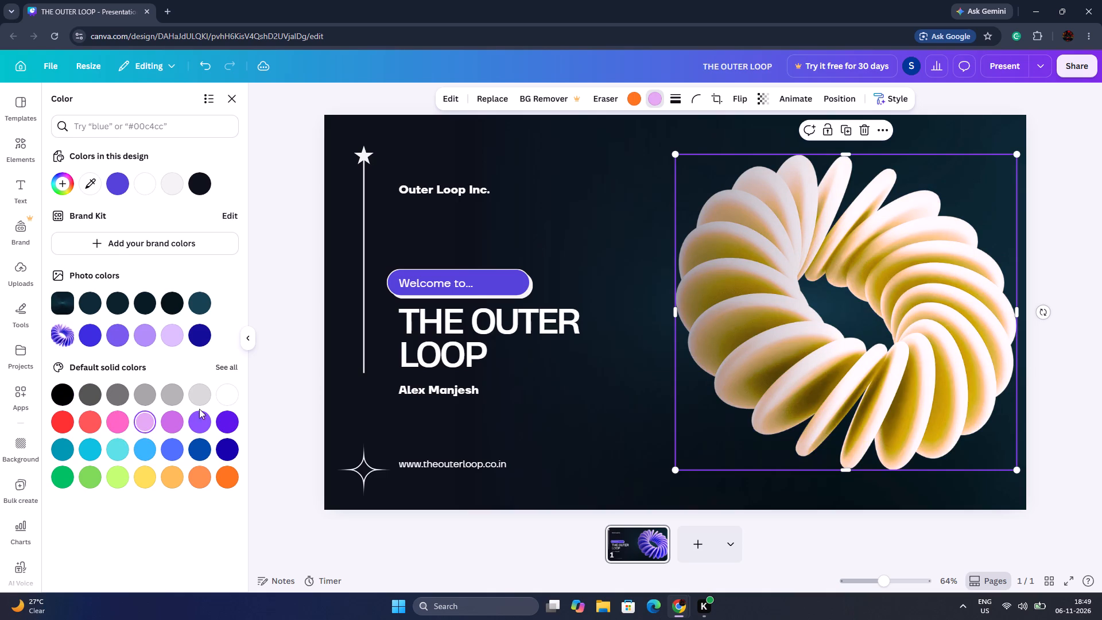
pyautogui.click(199, 405)
pyautogui.click(283, 365)
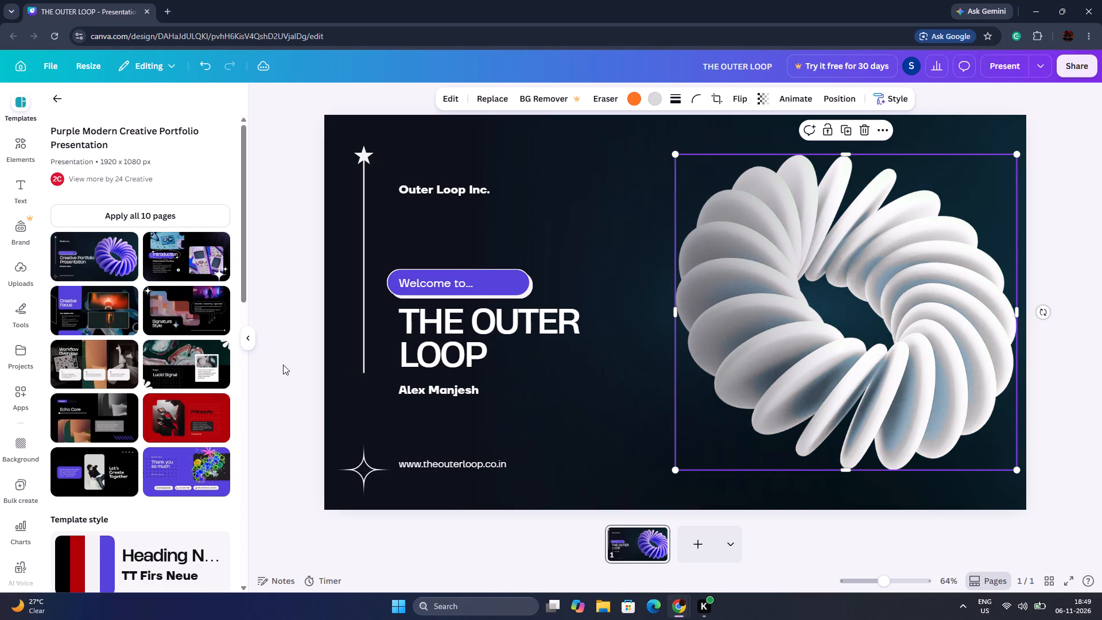
pyautogui.click(283, 365)
# Recolour the "Welcome to..." pill's purple fill dark gray, after trying blues, white and other grays.
pyautogui.click(483, 286)
pyautogui.click(496, 273)
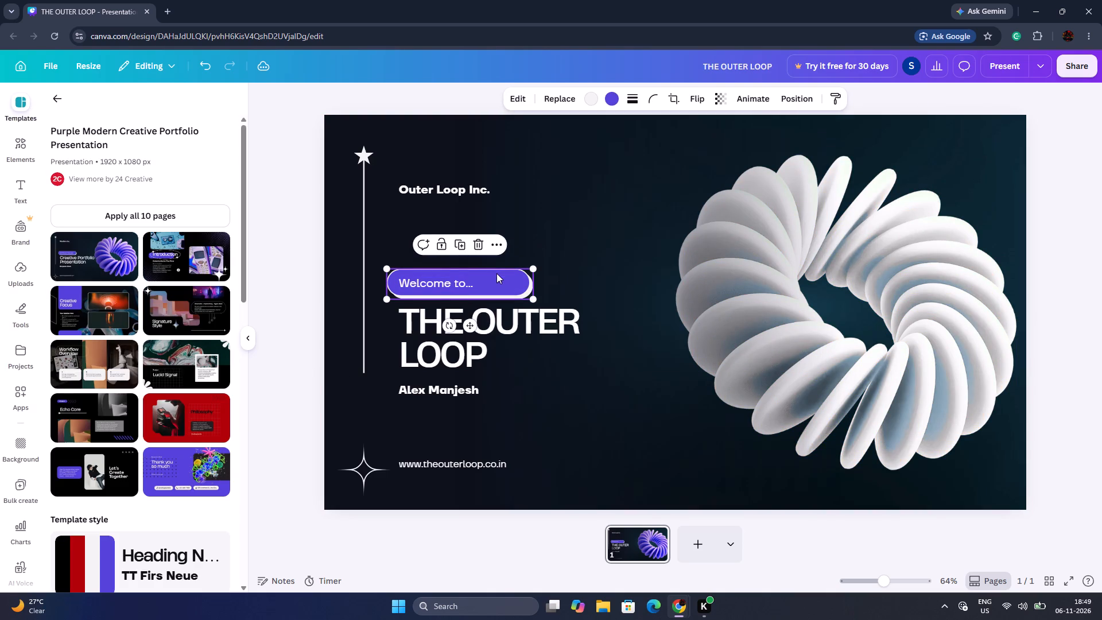
pyautogui.click(603, 102)
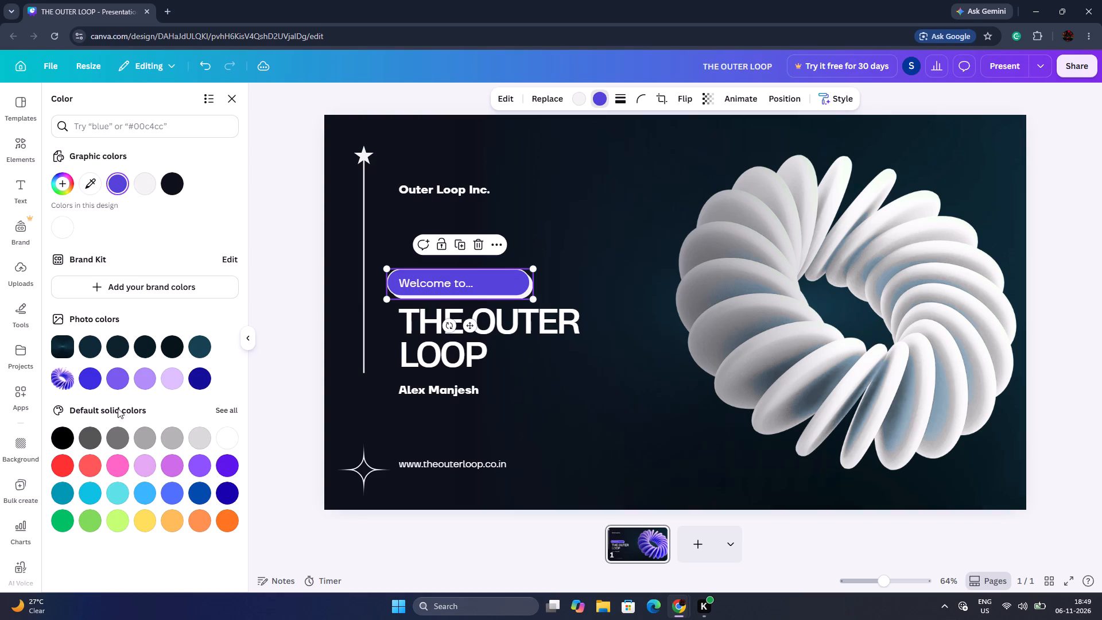
pyautogui.click(61, 383)
pyautogui.click(91, 382)
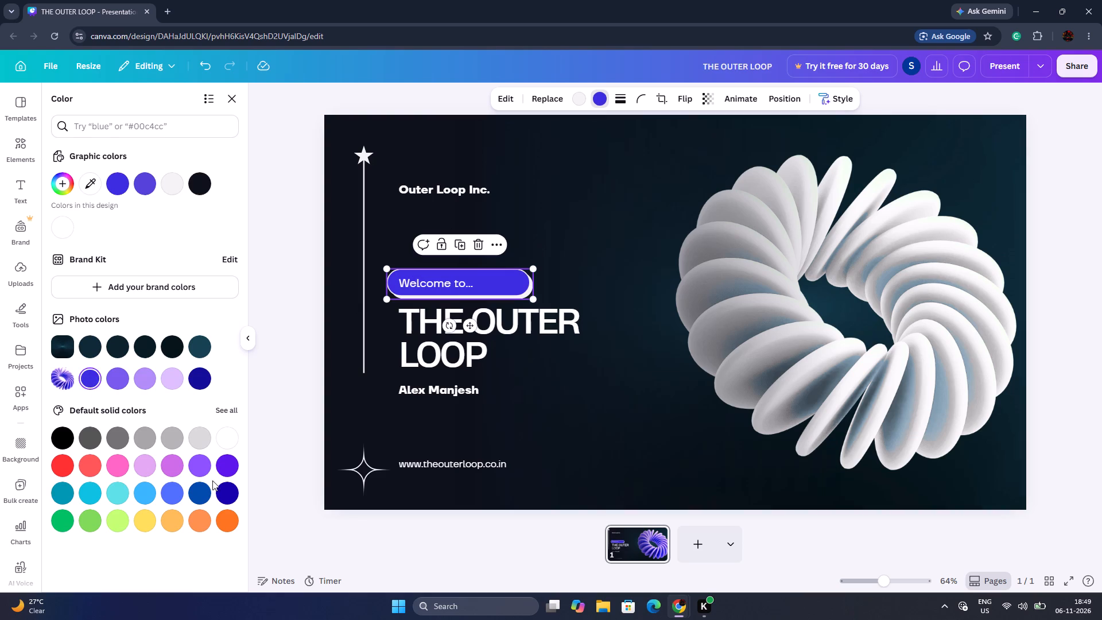
pyautogui.click(205, 494)
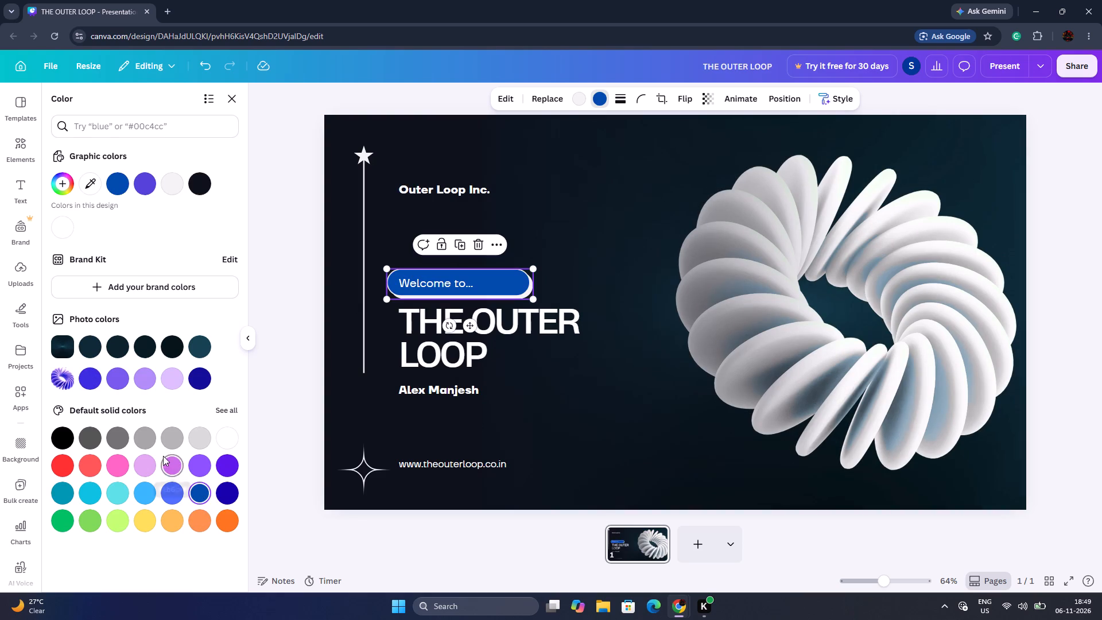
pyautogui.click(224, 437)
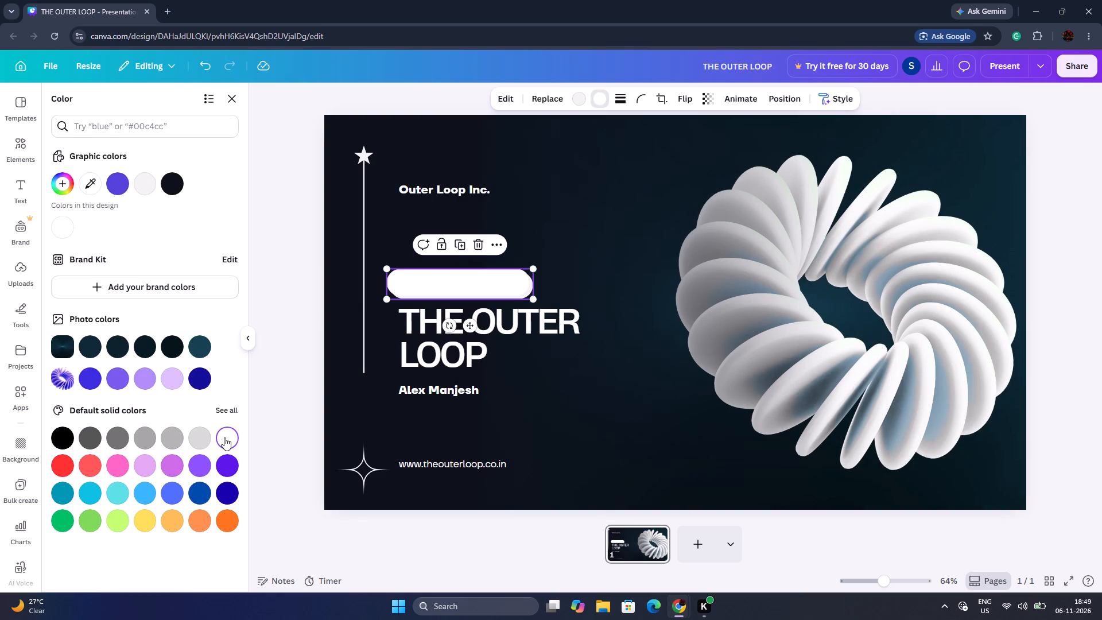
pyautogui.click(179, 437)
pyautogui.click(147, 439)
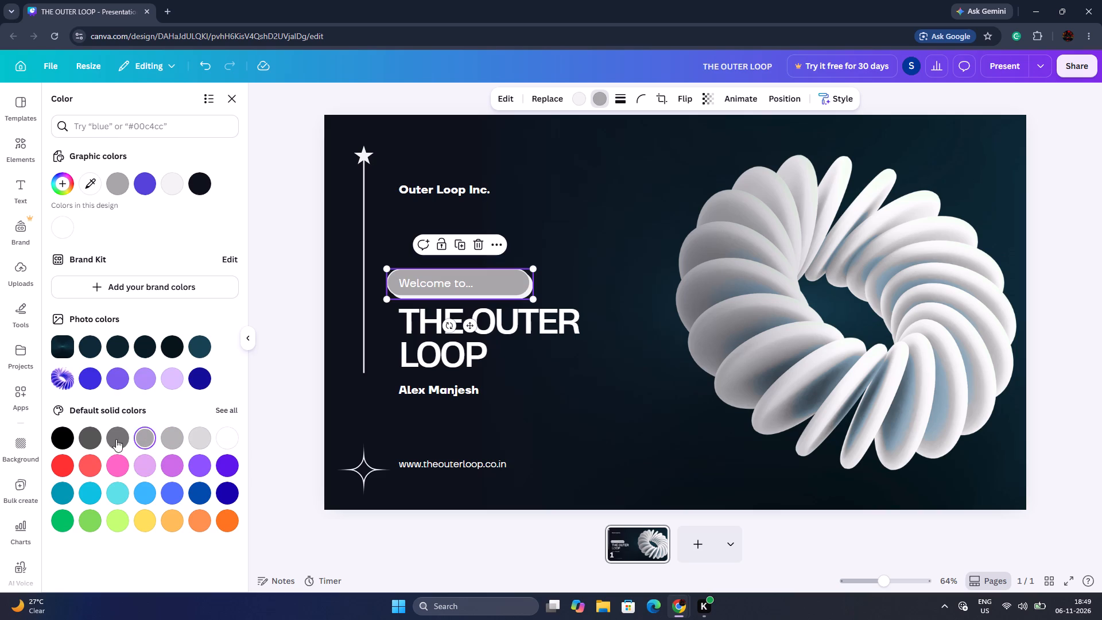
pyautogui.click(98, 440)
pyautogui.click(114, 440)
pyautogui.click(94, 439)
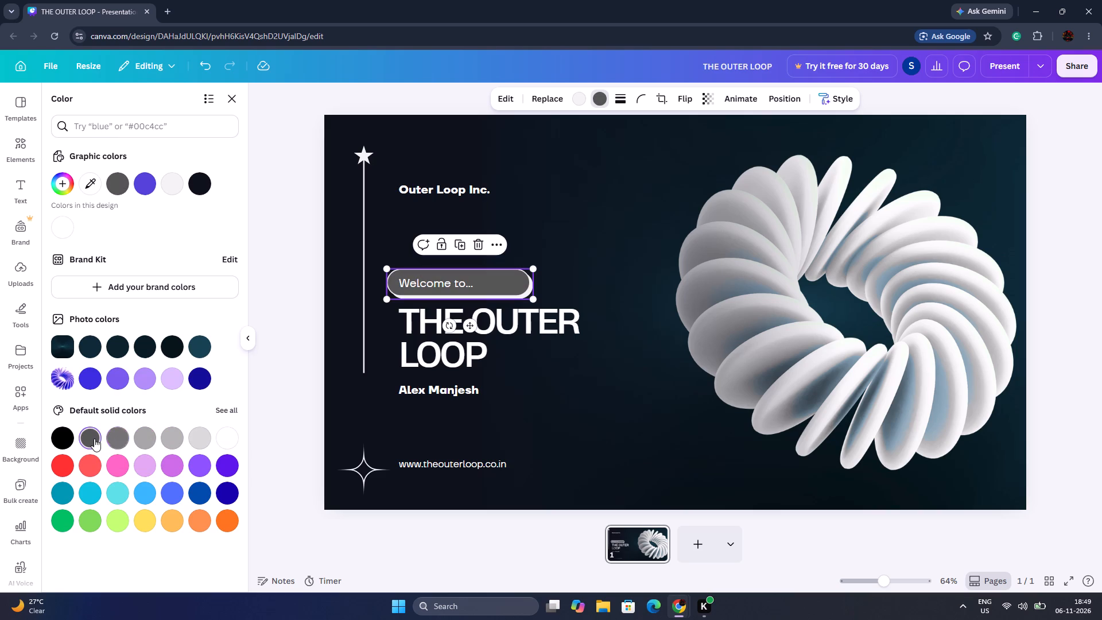
pyautogui.doubleClick(291, 387)
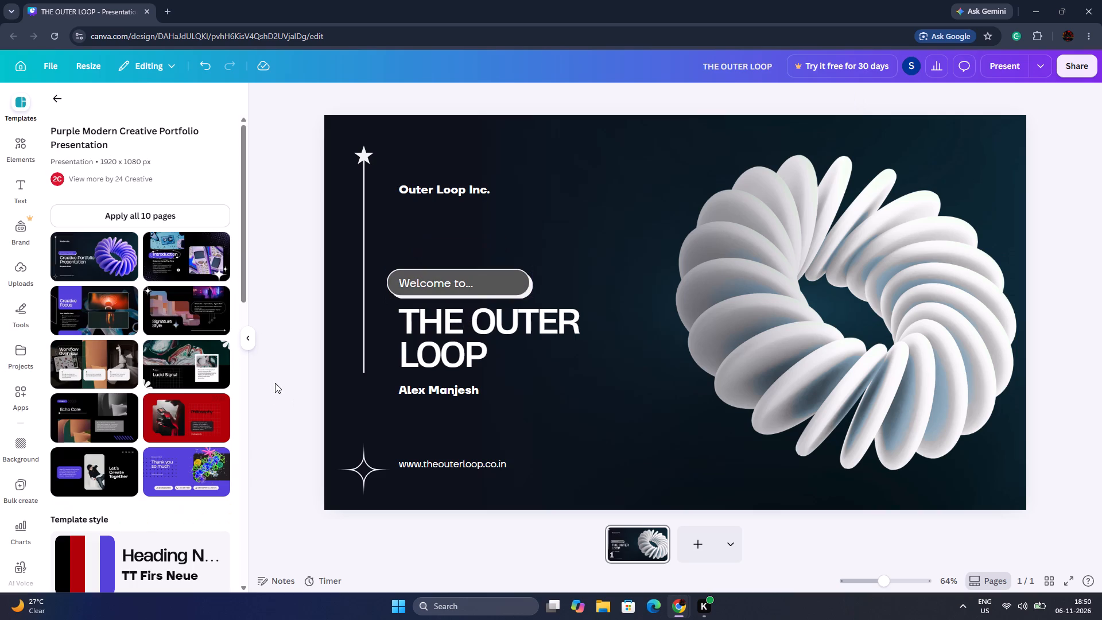
# Colour only the word "OUTER" in the slide title medium blue from the default solid colours.
pyautogui.doubleClick(468, 327)
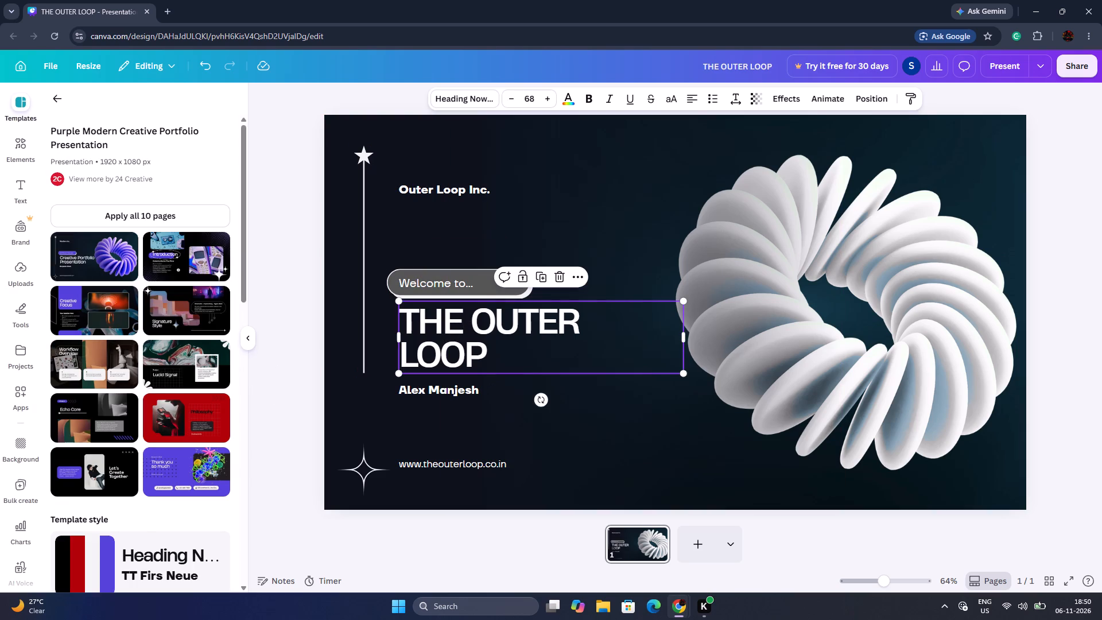
pyautogui.moveTo(470, 325); pyautogui.dragTo(585, 325)
pyautogui.click(564, 100)
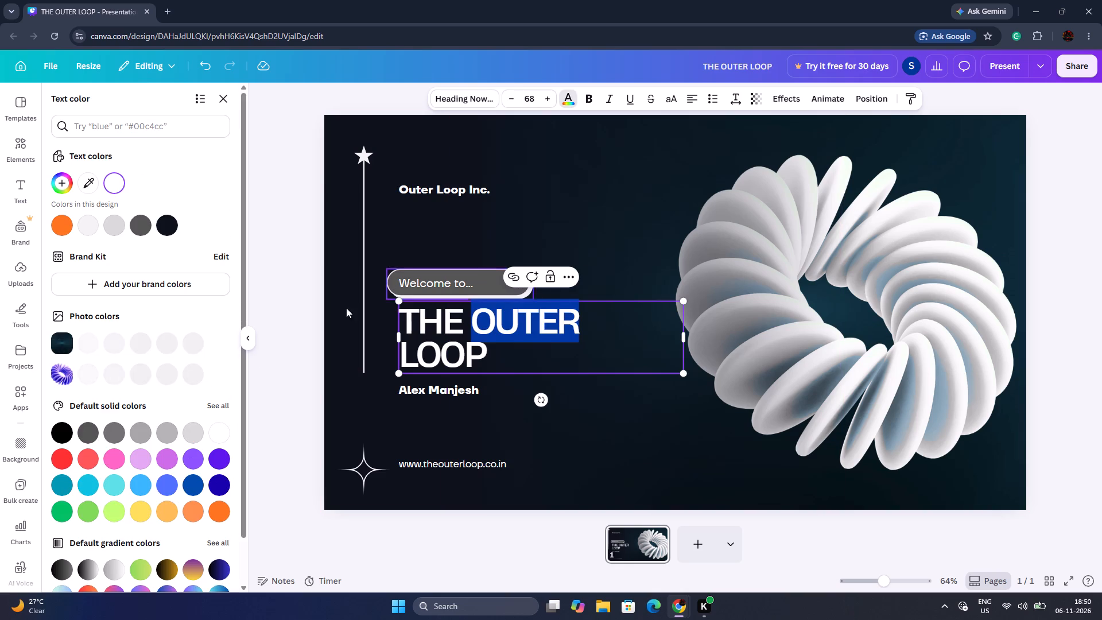
pyautogui.click(170, 484)
pyautogui.doubleClick(269, 414)
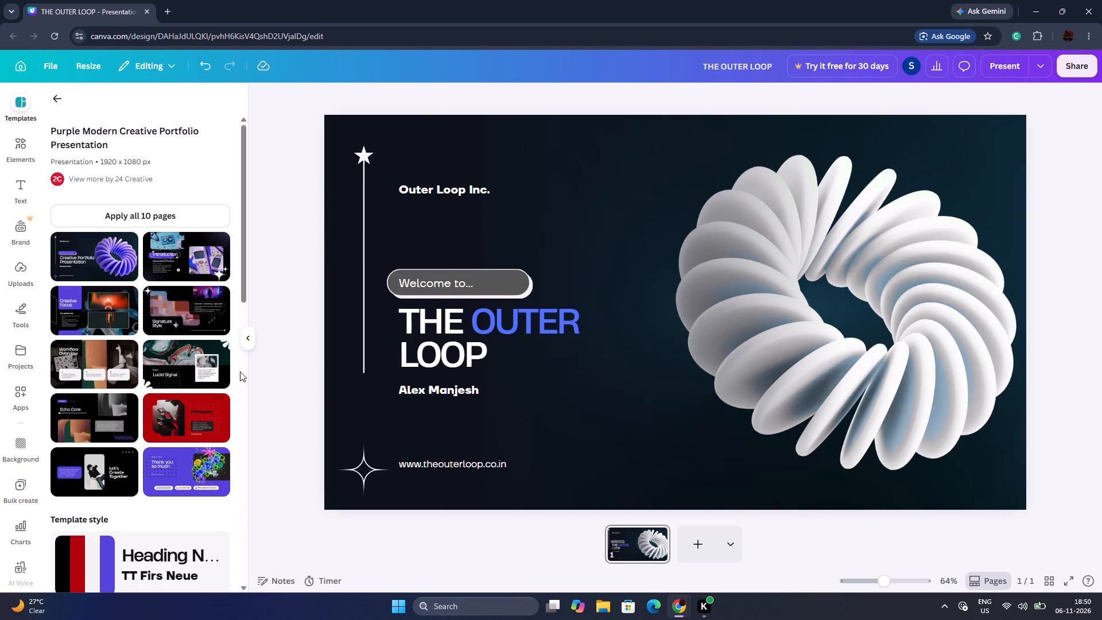
# Add a second page and apply the template's "Creative Focus" layout to it.
pyautogui.click(690, 539)
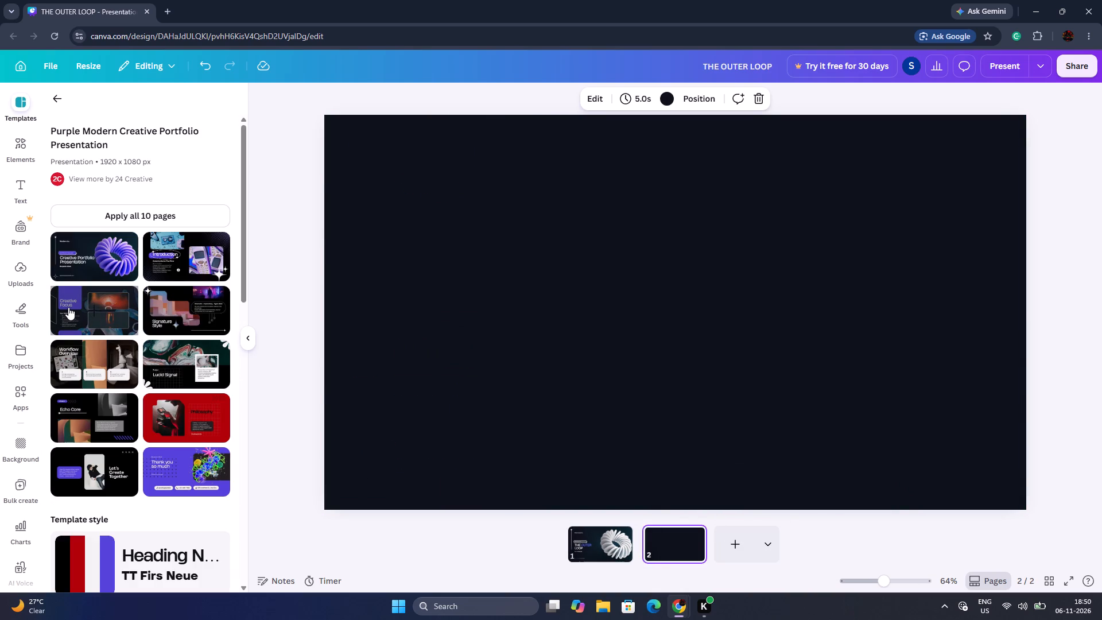
pyautogui.click(68, 307)
# Replace the "Creative Focus" heading on page 2 with "LOOP" and "001" on two lines.
pyautogui.doubleClick(459, 235)
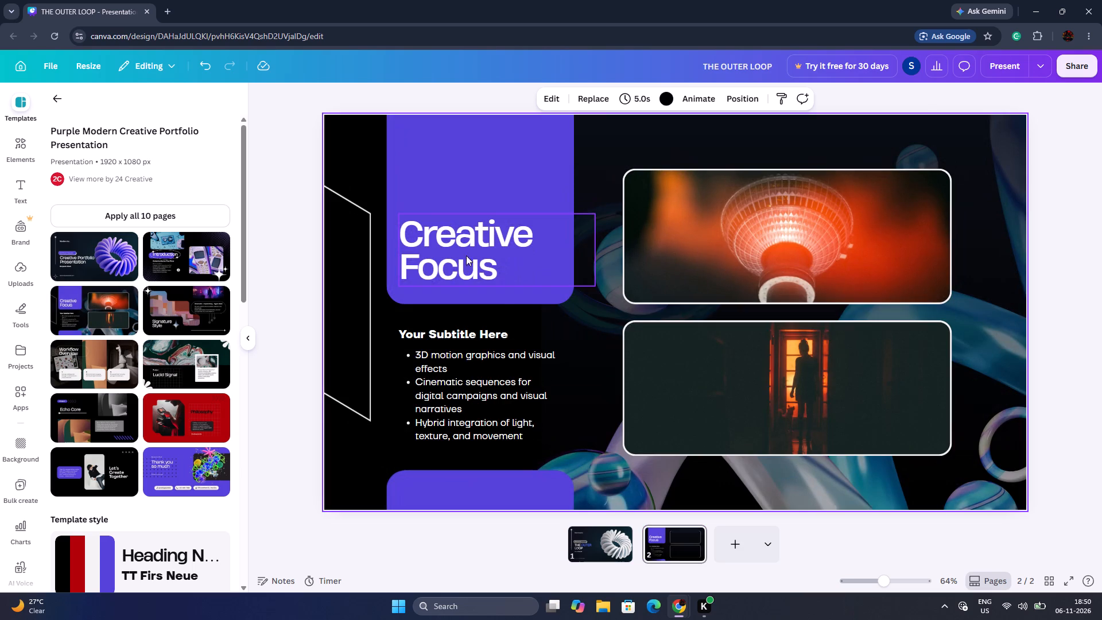
pyautogui.doubleClick(466, 263)
pyautogui.press('BackSpace')
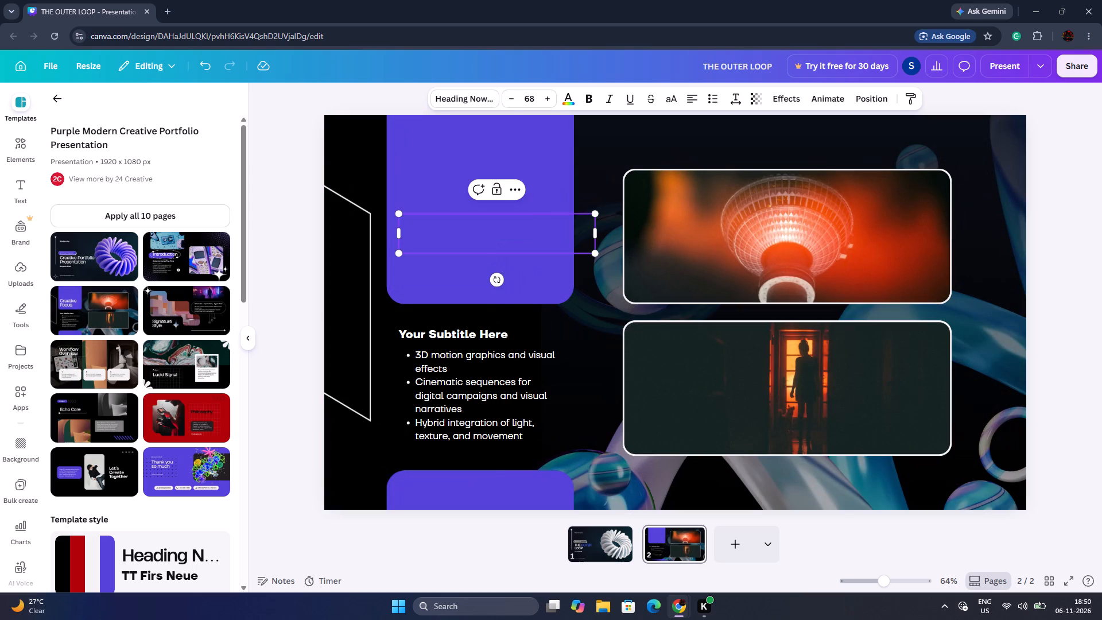
pyautogui.write('LOOP')
pyautogui.press('Return')
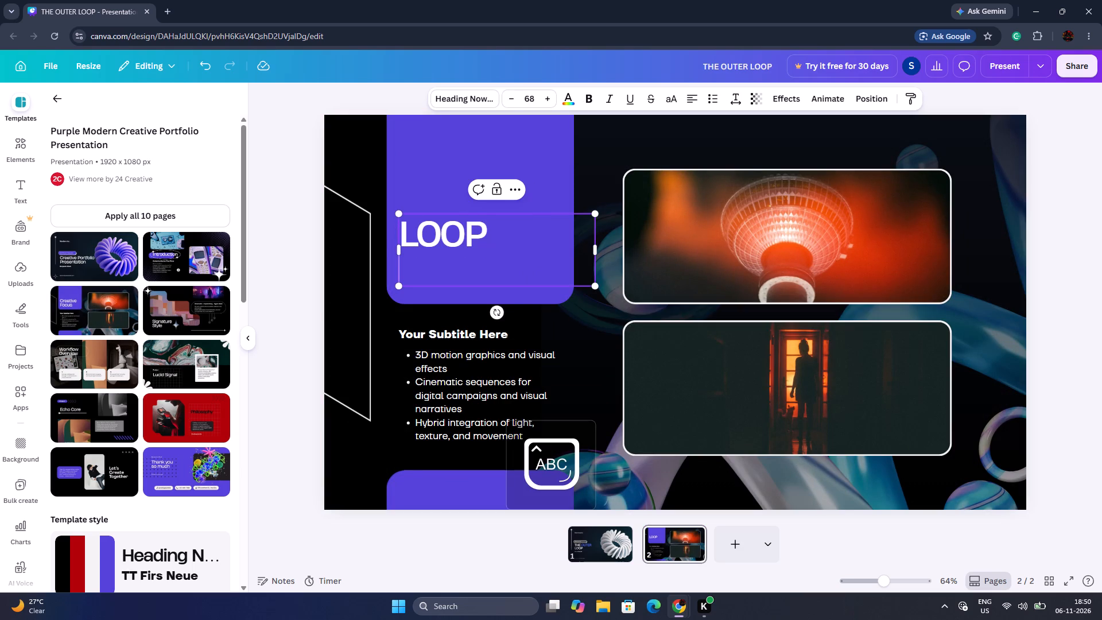
pyautogui.write('001')
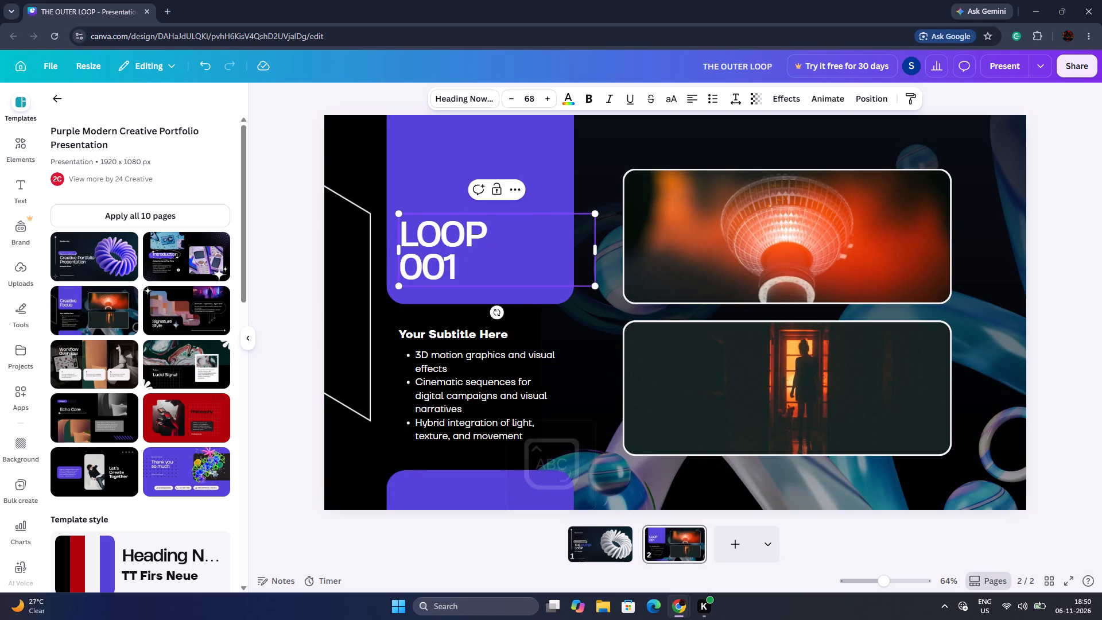
pyautogui.click(286, 257)
# Search the elements library for "LOOP" and show all of the photo results.
pyautogui.click(693, 248)
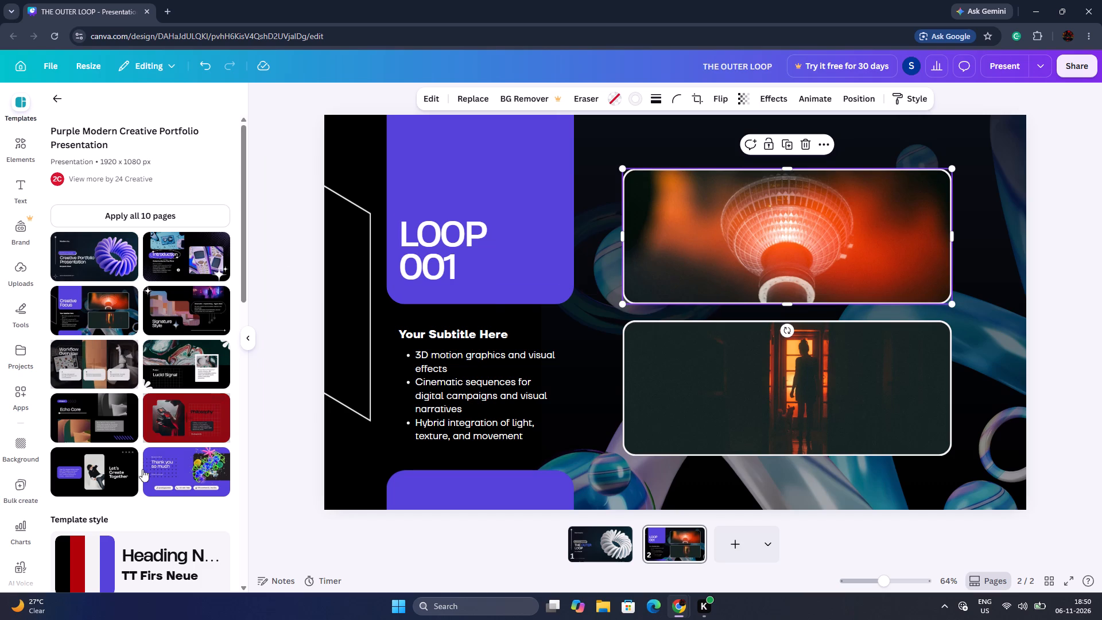
pyautogui.scroll(-5, 155, 339)
pyautogui.scroll(7, 155, 339)
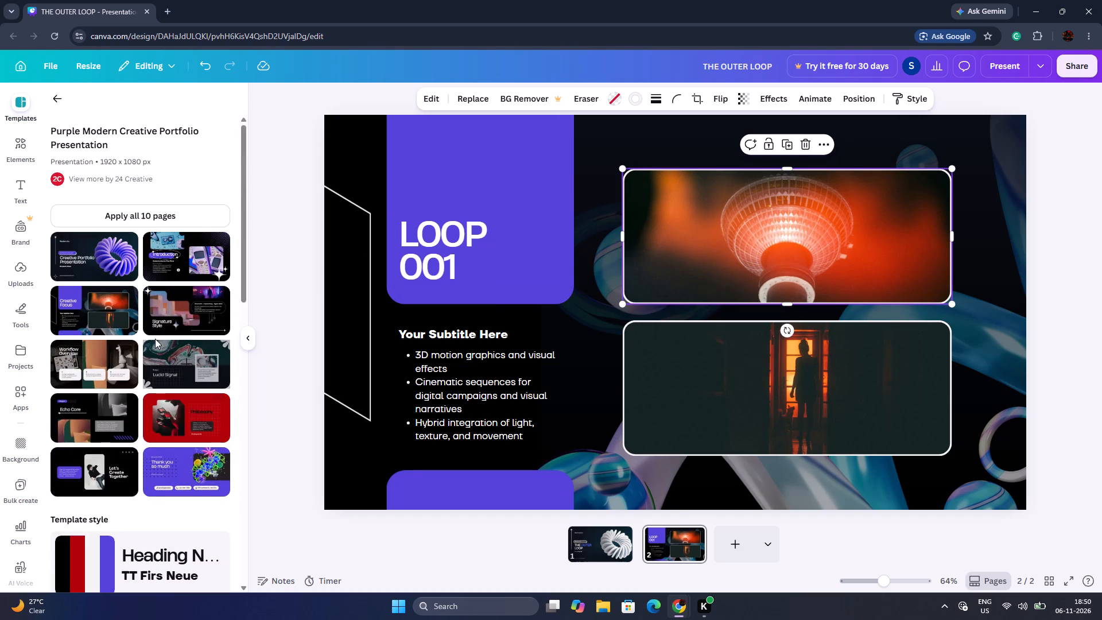
pyautogui.scroll(2, 155, 339)
pyautogui.click(28, 157)
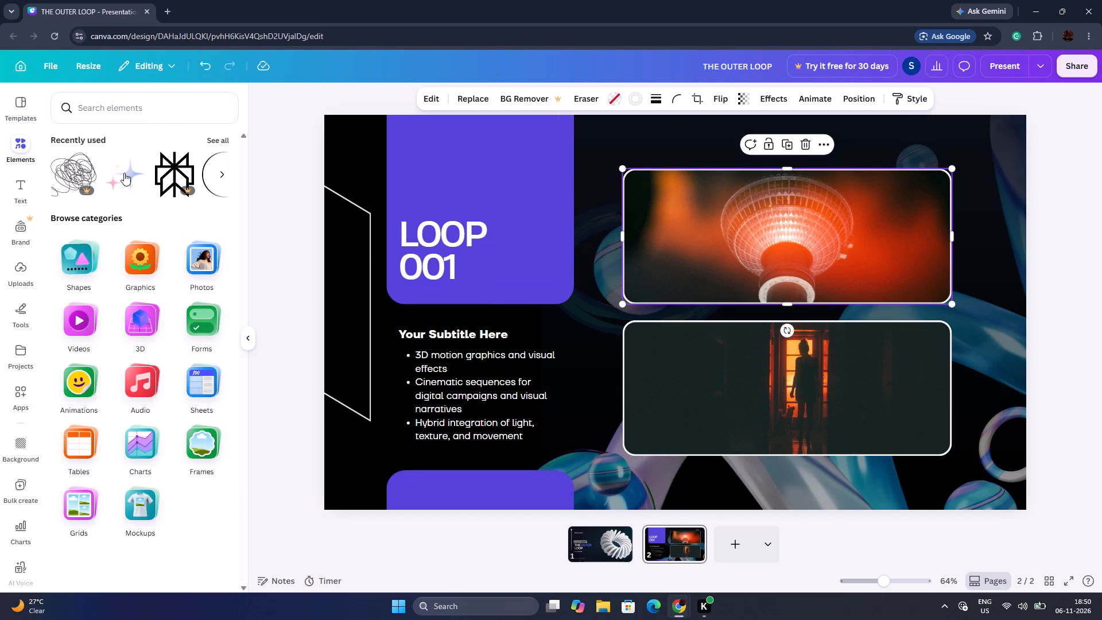
pyautogui.click(143, 115)
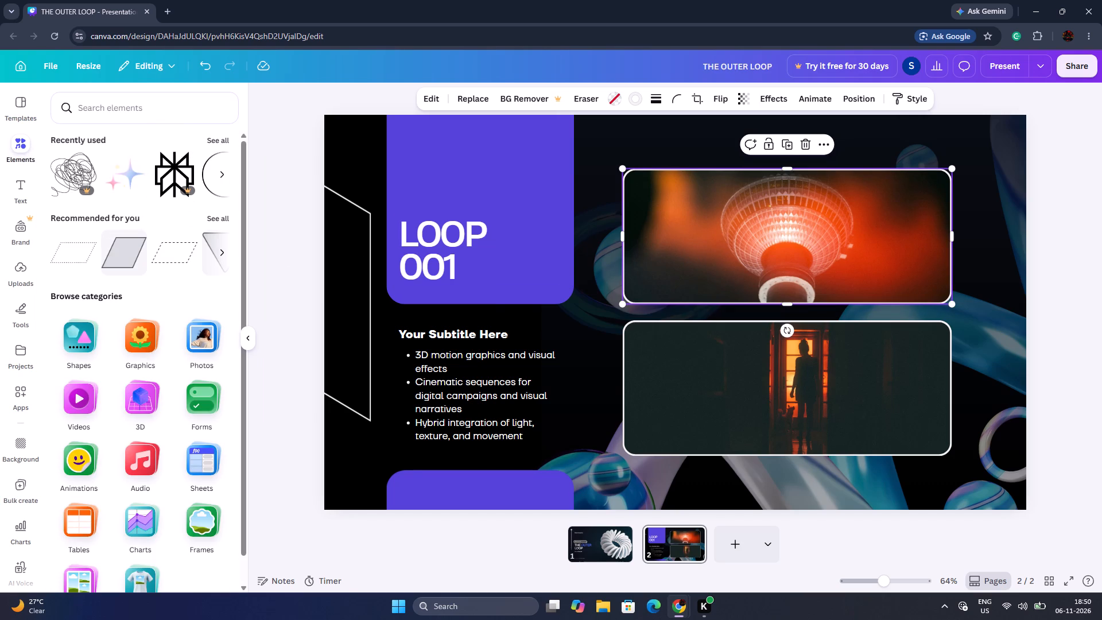
pyautogui.write('LOOP')
pyautogui.press('Return')
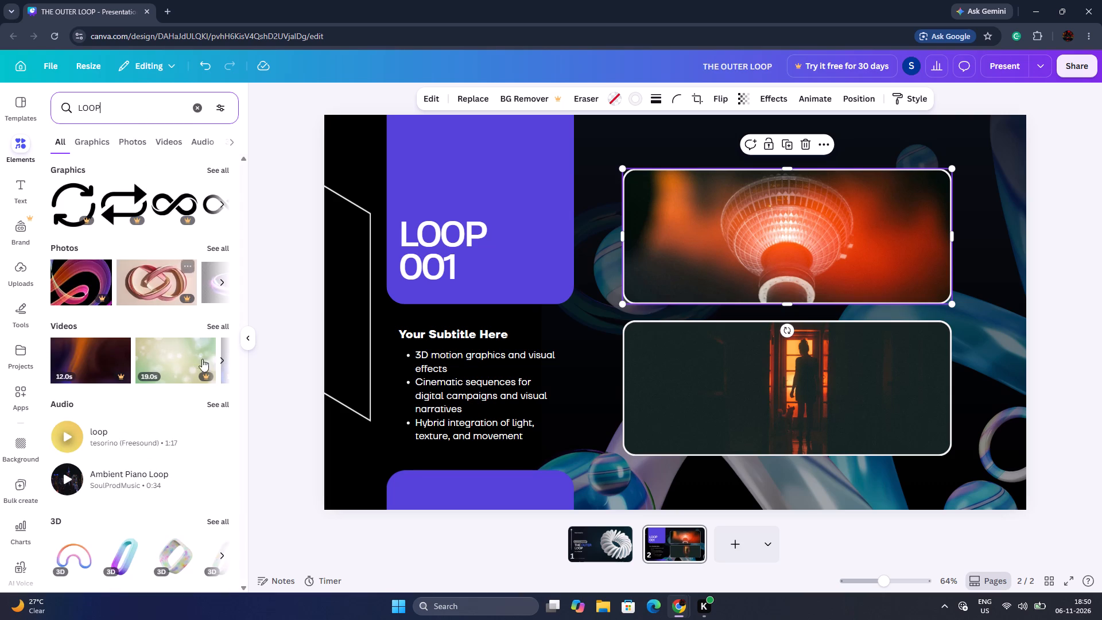
pyautogui.scroll(-1, 179, 365)
pyautogui.scroll(3, 179, 365)
pyautogui.click(214, 240)
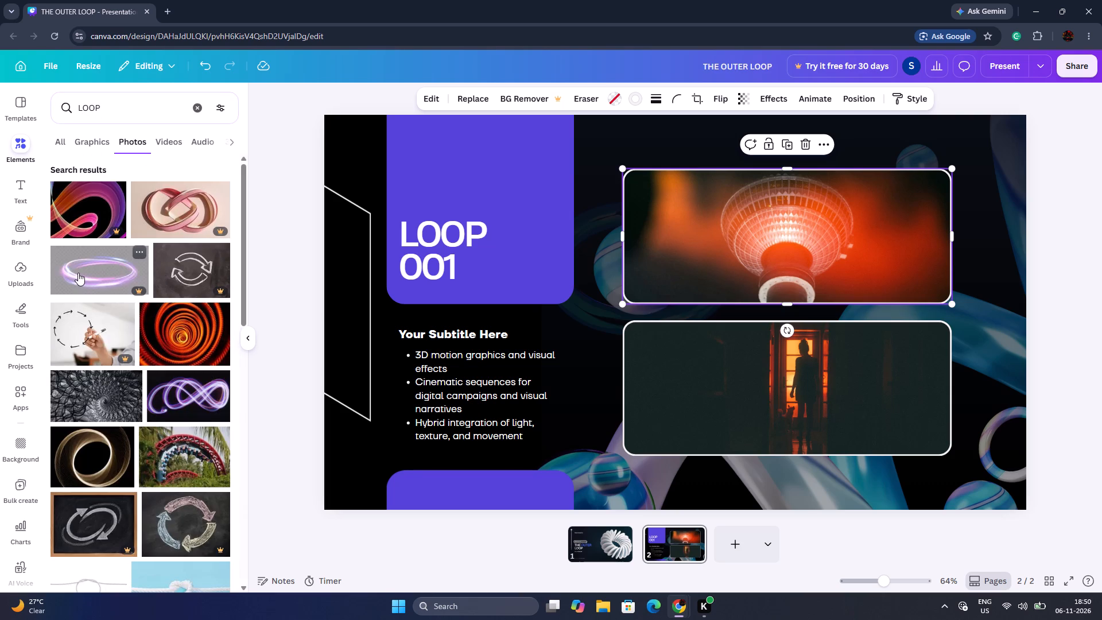
# Fill page 2's lower picture frame with the glowing orange concentric spiral photo from the results.
pyautogui.moveTo(78, 273); pyautogui.dragTo(41, 301)
pyautogui.moveTo(186, 348); pyautogui.dragTo(626, 398)
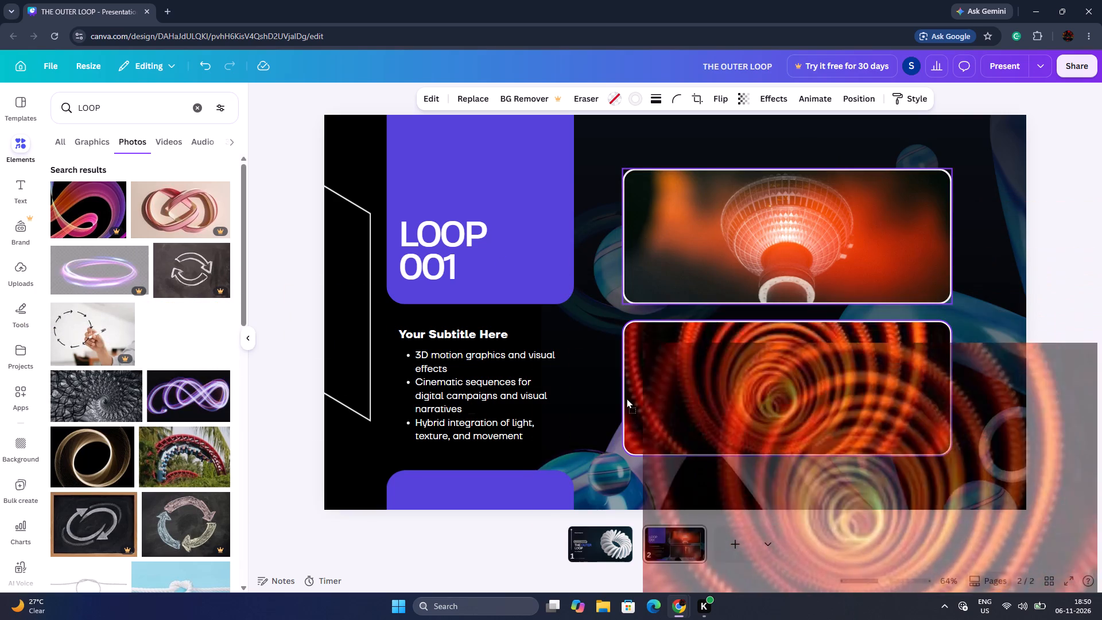
pyautogui.moveTo(626, 398); pyautogui.dragTo(771, 331)
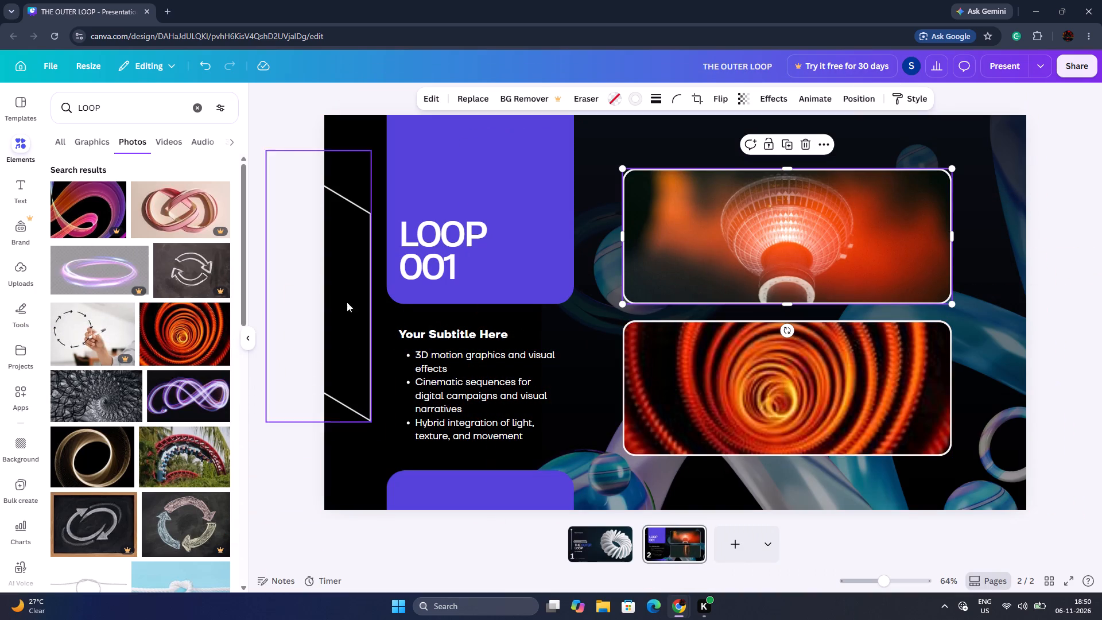
pyautogui.click(282, 293)
# Replace the photo in page 2's upper frame with the red-orange spirograph loop on black from further down the results.
pyautogui.scroll(-1, 77, 317)
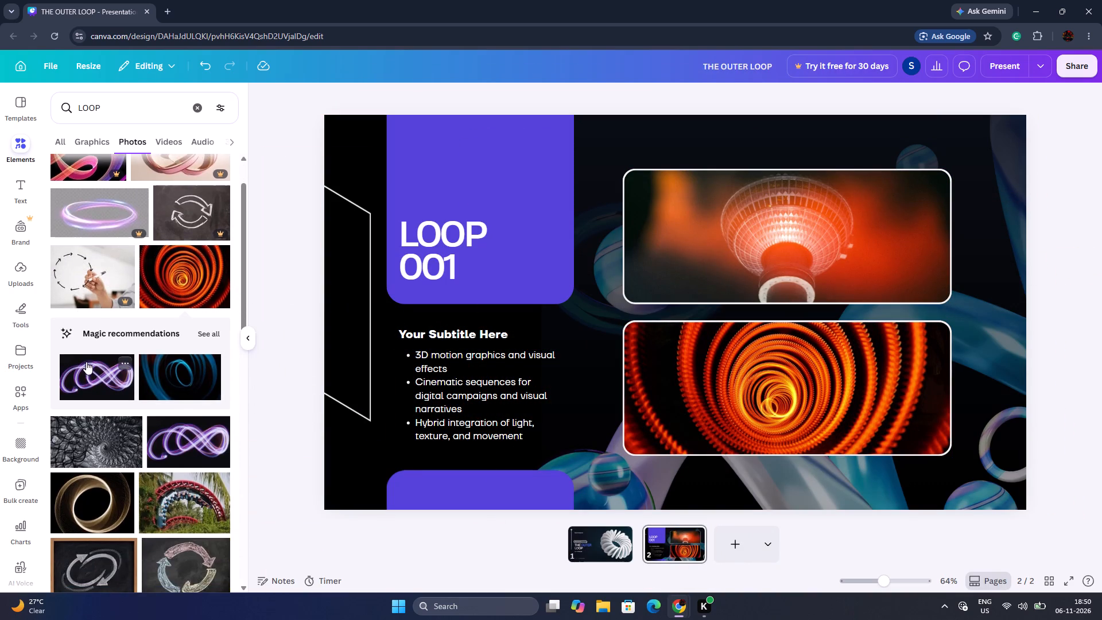
pyautogui.scroll(-1, 86, 362)
pyautogui.scroll(-4, 141, 447)
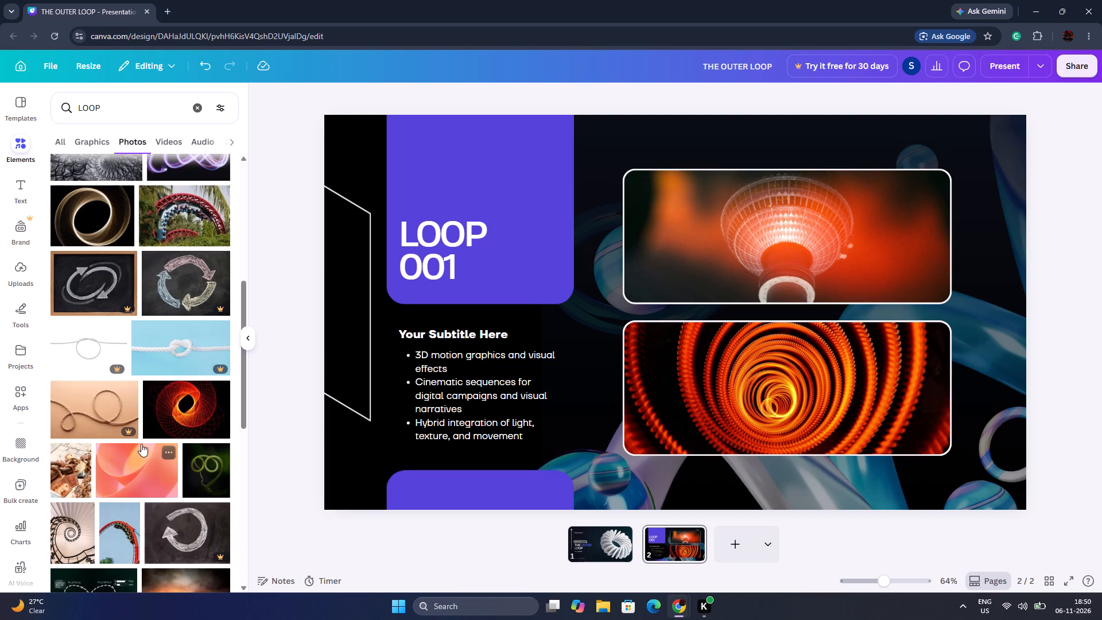
pyautogui.moveTo(173, 408); pyautogui.dragTo(730, 255)
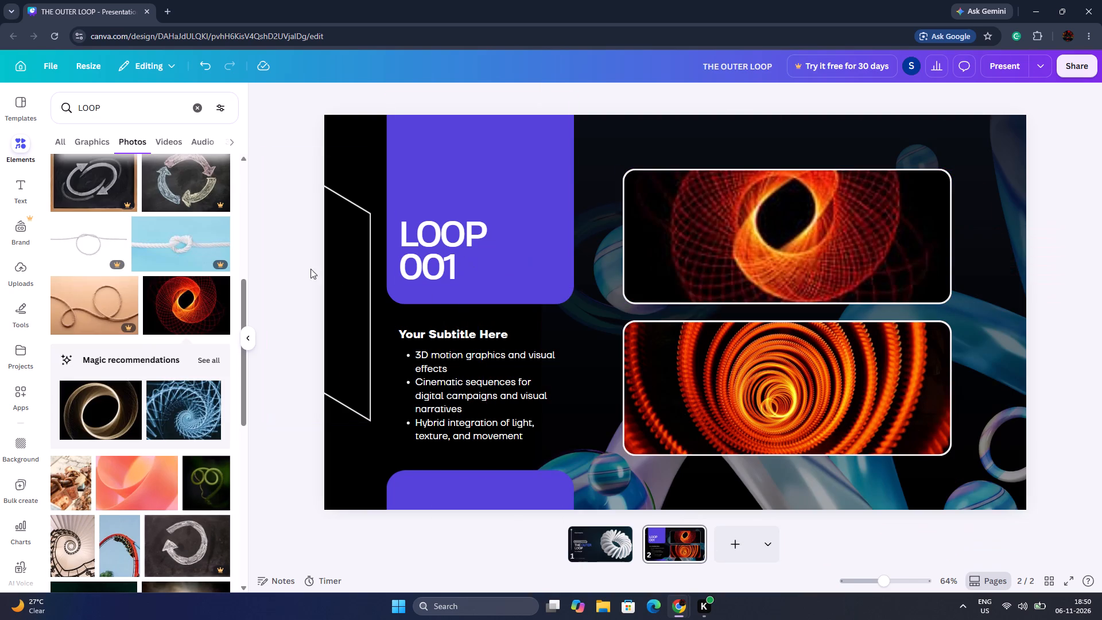
pyautogui.click(300, 269)
# Set page 2's background to the bright orange-red taken from the spiral photo, after trying orange and two darker reds.
pyautogui.click(351, 134)
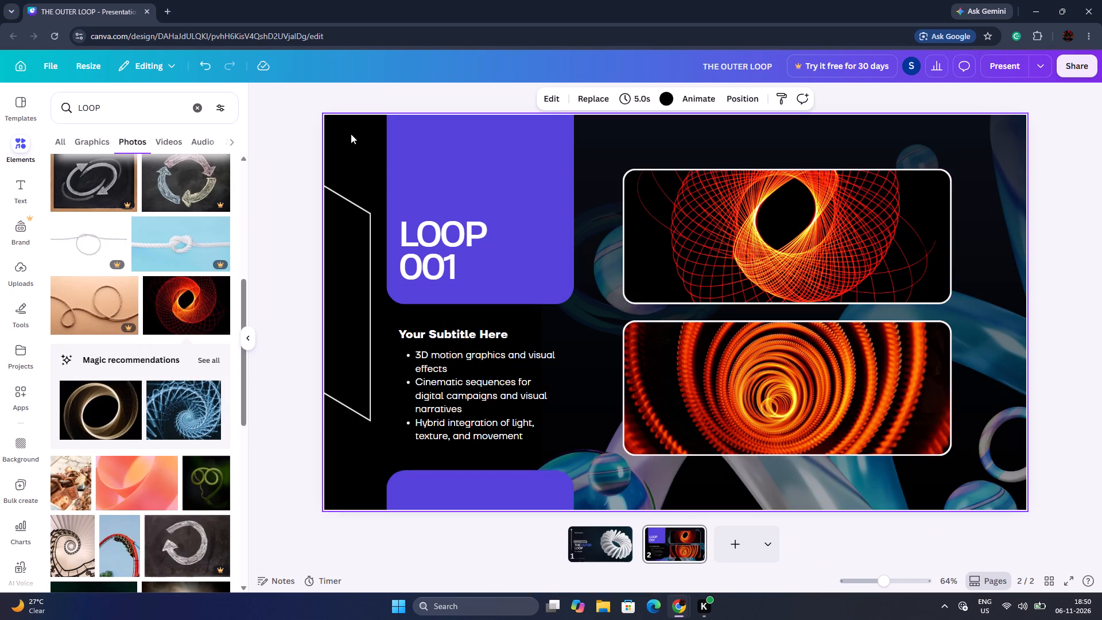
pyautogui.click(659, 97)
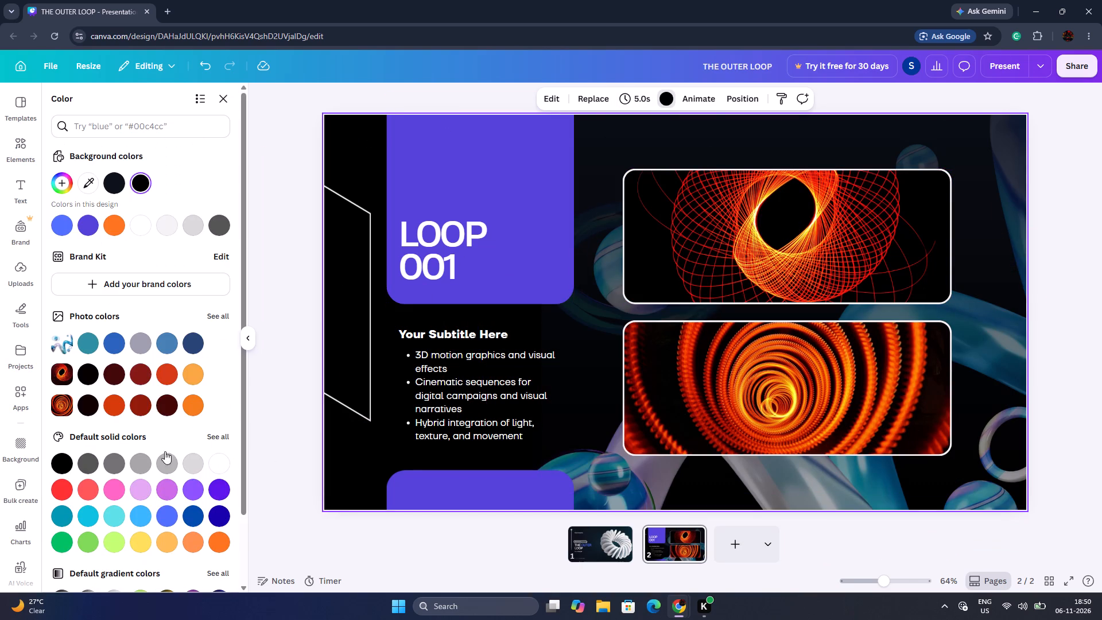
pyautogui.click(195, 408)
pyautogui.click(174, 409)
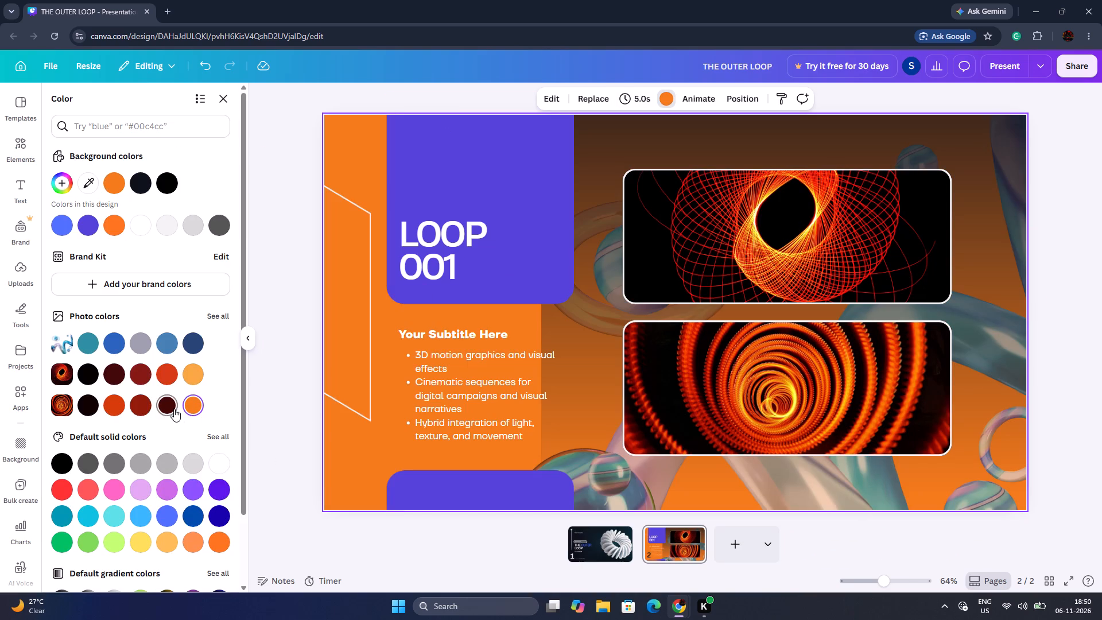
pyautogui.click(139, 409)
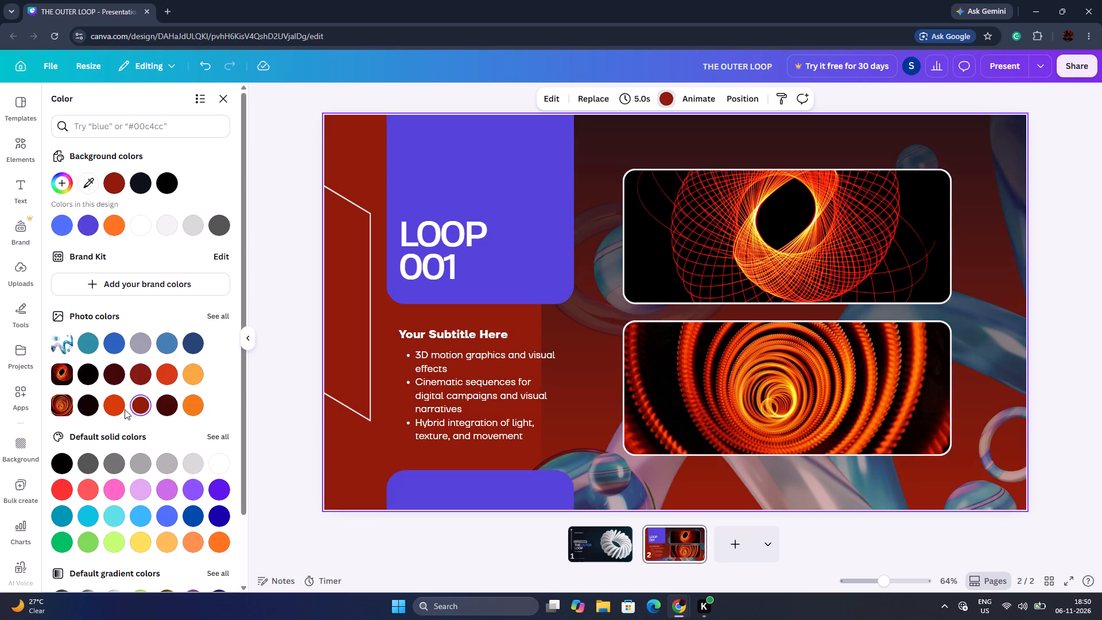
pyautogui.click(117, 408)
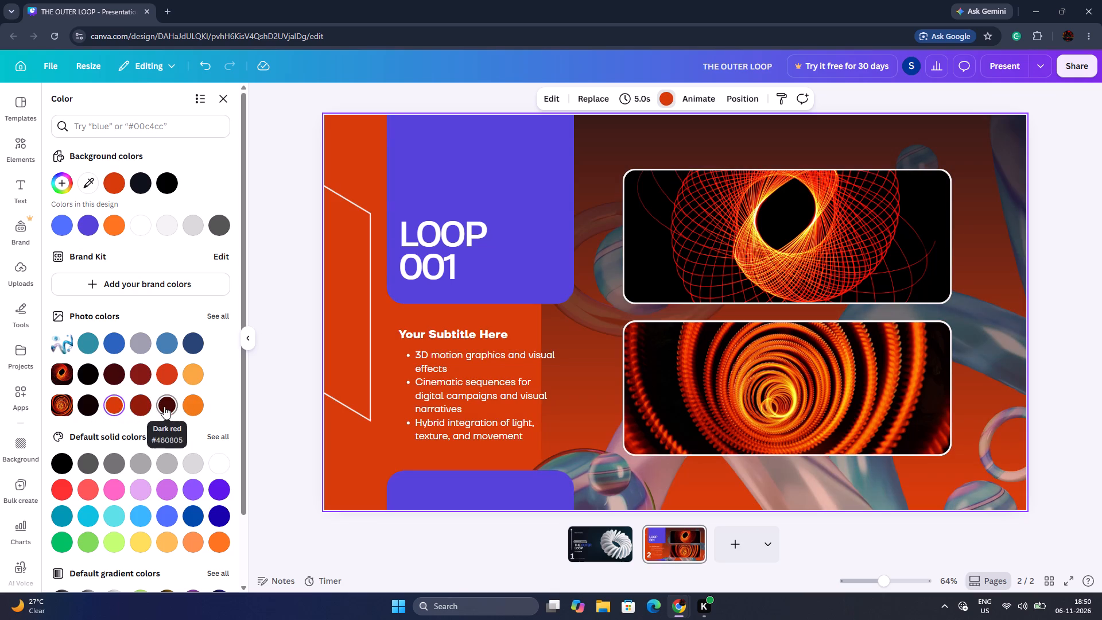
pyautogui.doubleClick(310, 385)
# Replace the first bullet under page 2's subtitle with "Loop 001 is aim focused.".
pyautogui.click(549, 381)
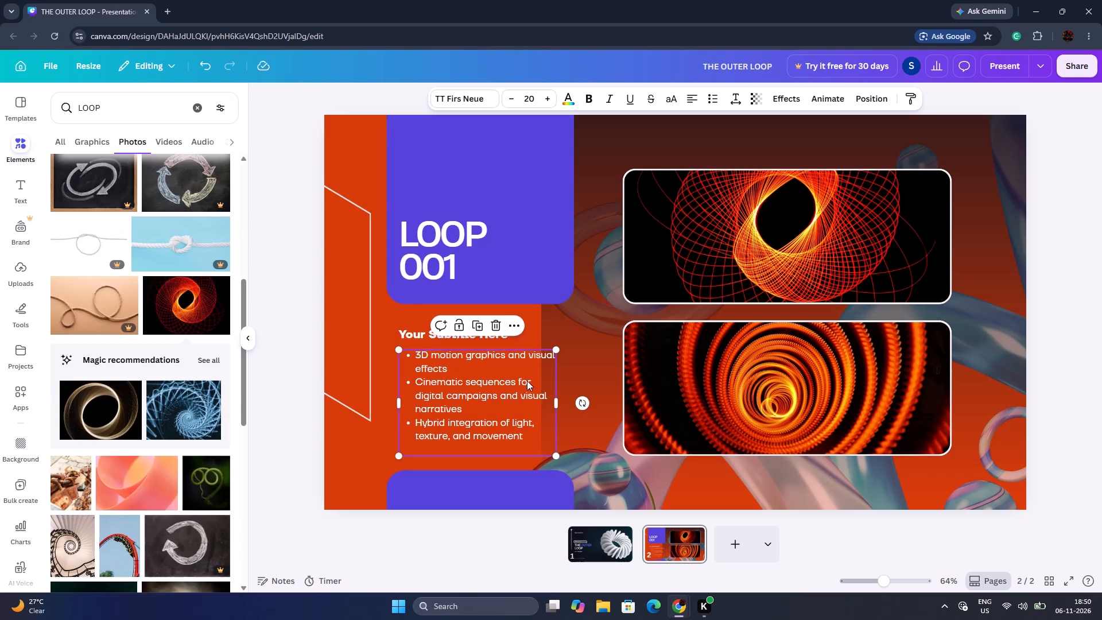
pyautogui.tripleClick(526, 381)
pyautogui.click(526, 381)
pyautogui.click(520, 410)
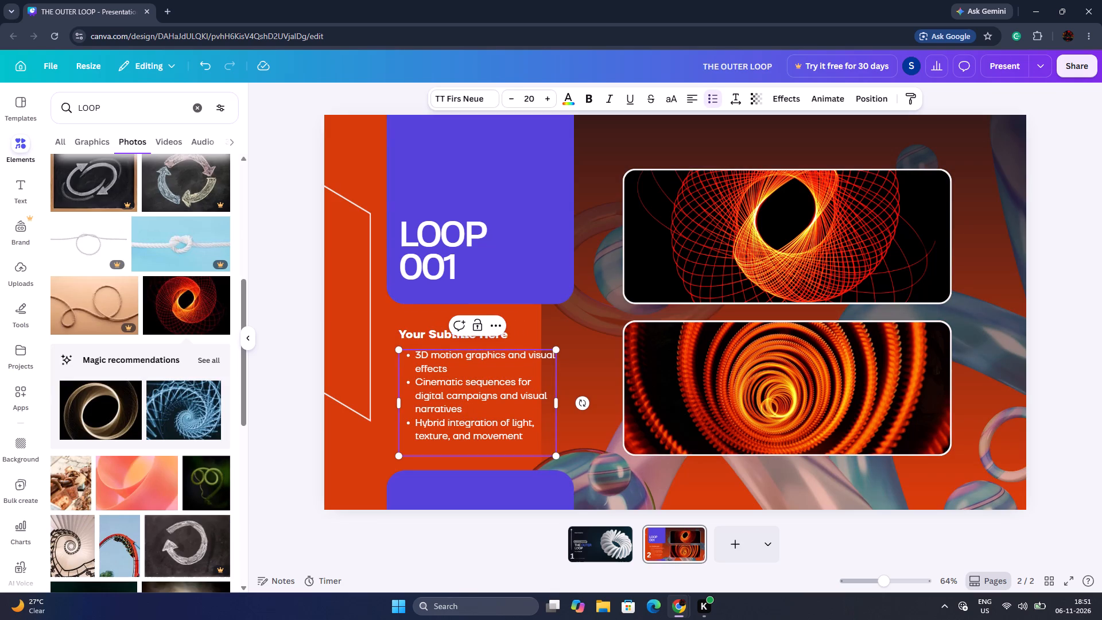
pyautogui.moveTo(454, 366); pyautogui.dragTo(410, 359)
pyautogui.press('BackSpace')
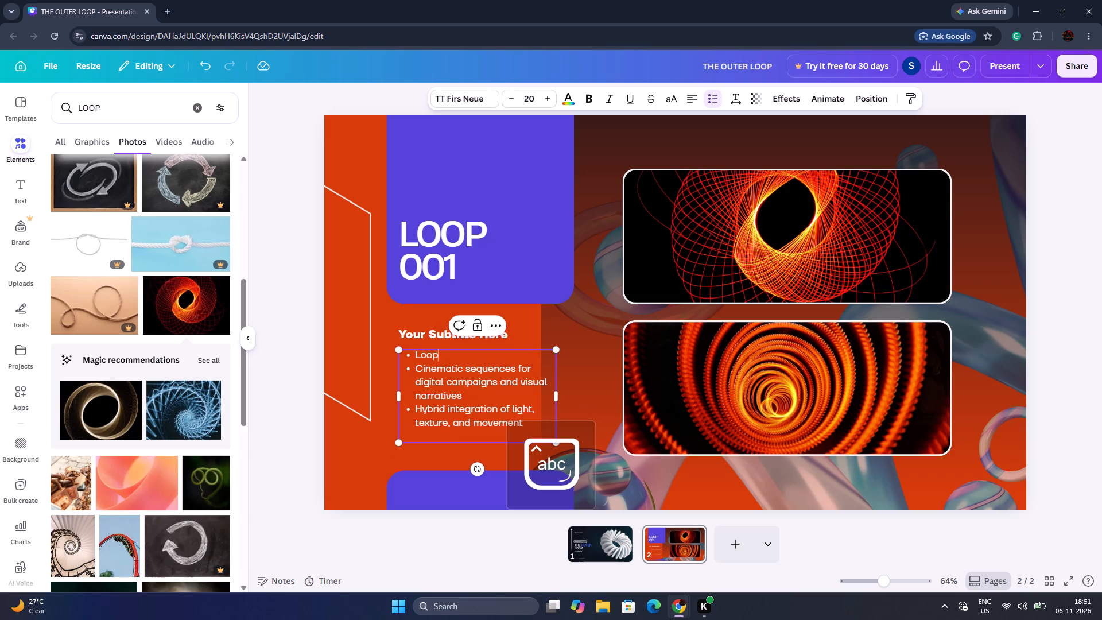
pyautogui.write('001 is aim focue')
pyautogui.press('BackSpace')
pyautogui.write('sed.')
# Replace the second bullet's text with "Loop 001 is goal oriented".
pyautogui.press('Down')
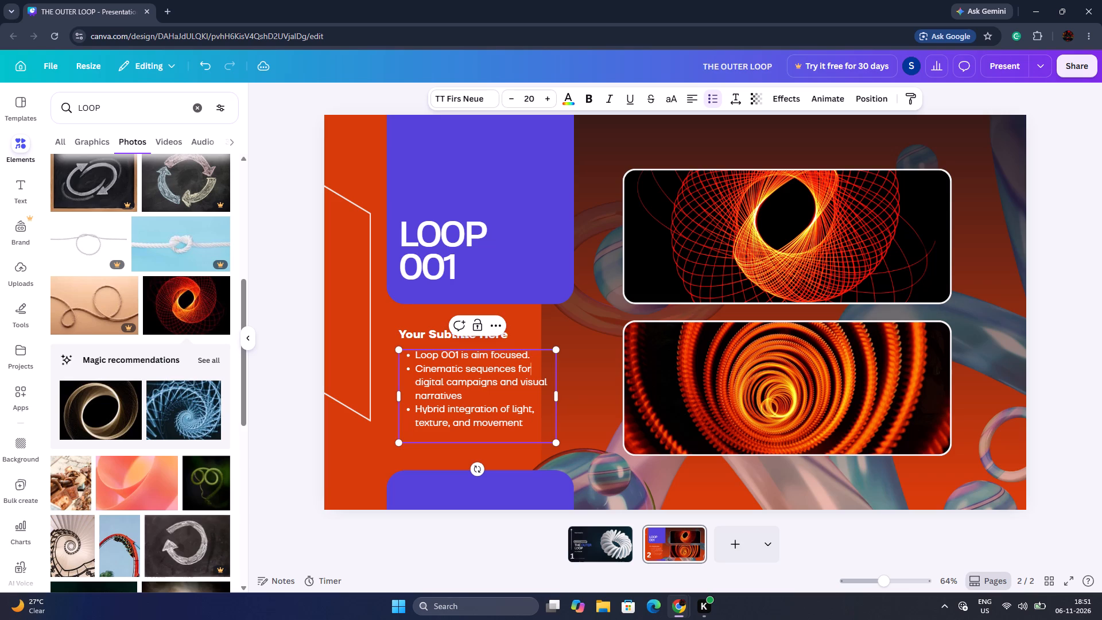
pyautogui.press('Down')
pyautogui.press('Down')
pyautogui.press('Down')
pyautogui.press('Up')
pyautogui.press('BackSpace')
pyautogui.press('BackSpace')
pyautogui.press('BackSpace')
pyautogui.press('BackSpace')
pyautogui.press('BackSpace')
pyautogui.press('BackSpace')
pyautogui.press('BackSpace')
pyautogui.press('BackSpace')
pyautogui.press('BackSpace')
pyautogui.press('BackSpace')
pyautogui.press('BackSpace')
pyautogui.press('BackSpace')
pyautogui.press('BackSpace')
pyautogui.press('BackSpace')
pyautogui.press('BackSpace')
pyautogui.press('BackSpace')
pyautogui.press('BackSpace')
pyautogui.press('BackSpace')
pyautogui.press('BackSpace')
pyautogui.press('BackSpace')
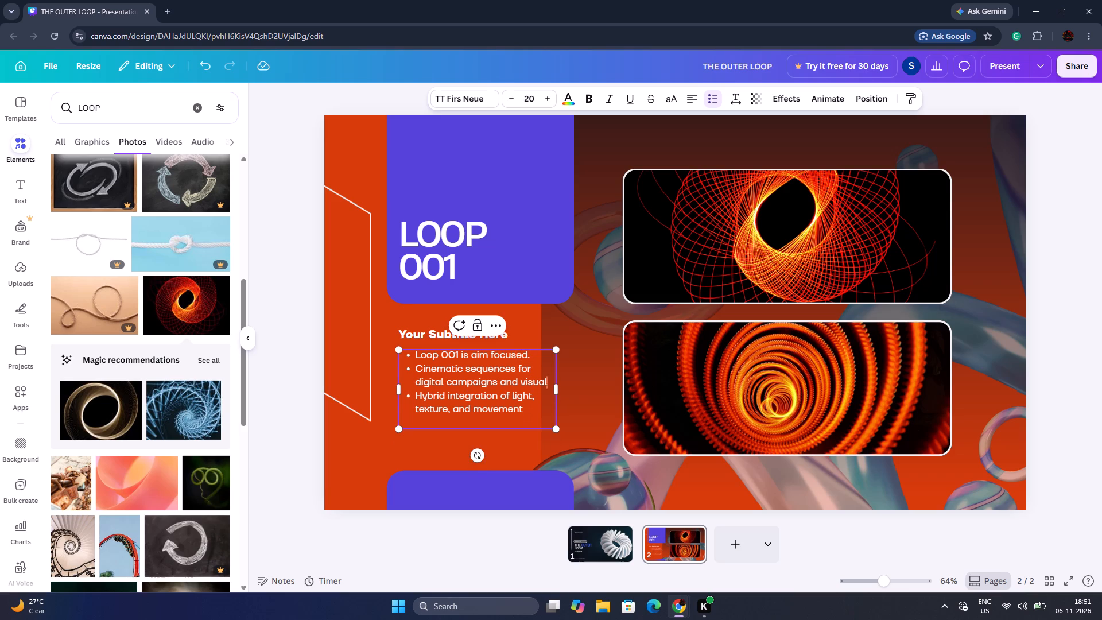
pyautogui.press('BackSpace')
pyautogui.press('BackSpace')
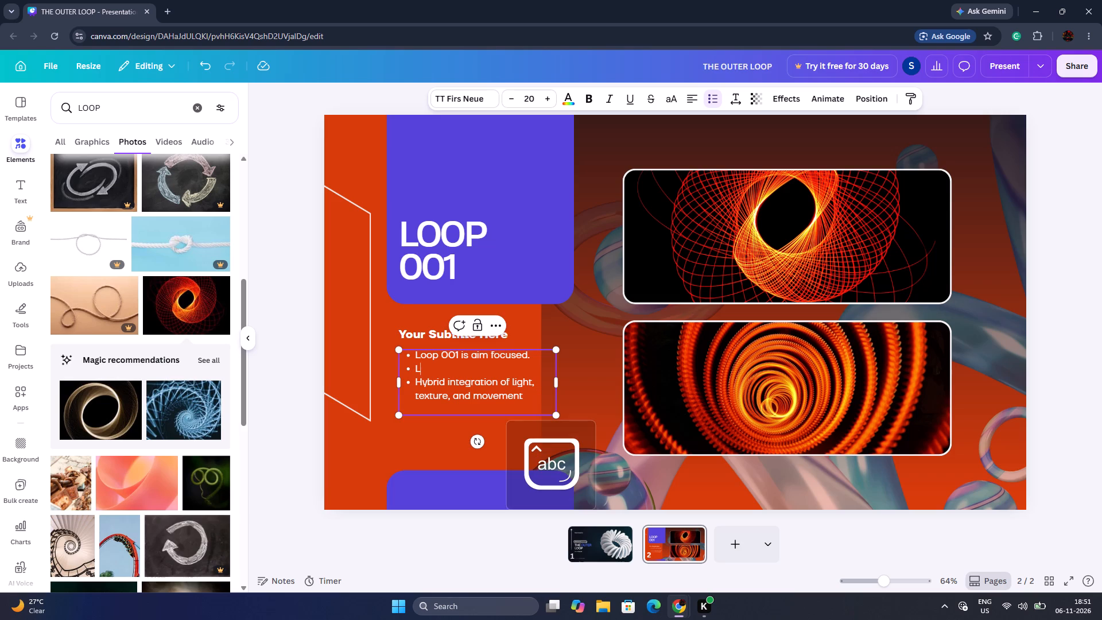
pyautogui.write('oop 001 is')
pyautogui.press('space')
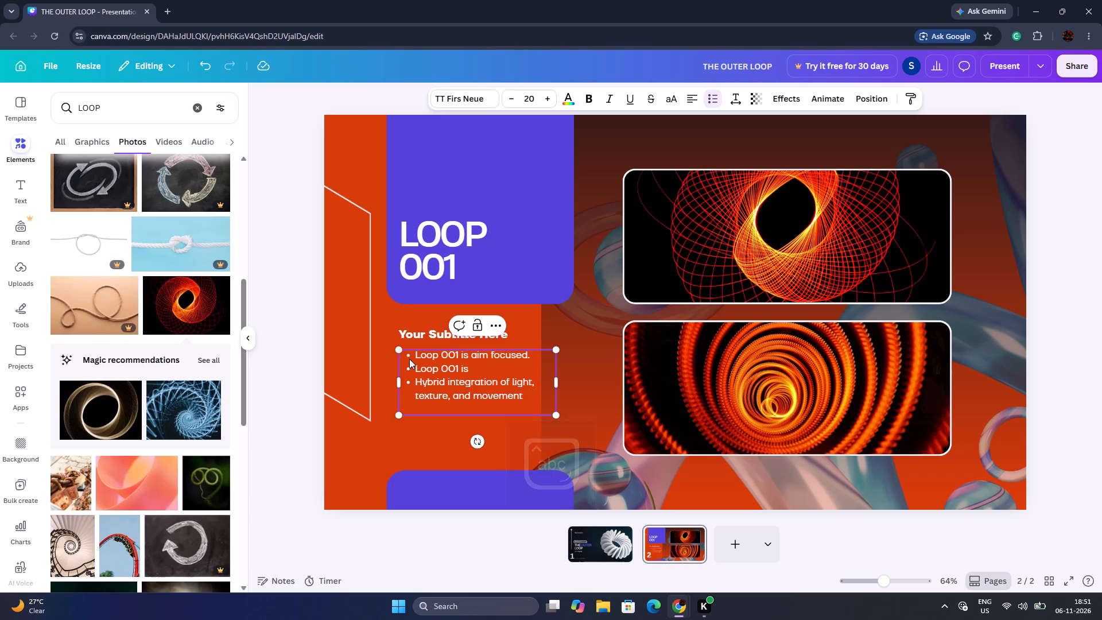
pyautogui.press('f')
pyautogui.press('BackSpace')
pyautogui.write('goal oriented')
# Rewrite the third bullet as "Hybrid integrations are enabled in Loop 001.".
pyautogui.press('Down')
pyautogui.press('Down')
pyautogui.press('BackSpace')
pyautogui.press('BackSpace')
pyautogui.press('BackSpace')
pyautogui.press('BackSpace')
pyautogui.press('BackSpace')
pyautogui.press('BackSpace')
pyautogui.press('BackSpace')
pyautogui.press('BackSpace')
pyautogui.press('BackSpace')
pyautogui.press('BackSpace')
pyautogui.press('BackSpace')
pyautogui.press('BackSpace')
pyautogui.press('BackSpace')
pyautogui.press('BackSpace')
pyautogui.press('BackSpace')
pyautogui.press('BackSpace')
pyautogui.press('BackSpace')
pyautogui.press('BackSpace')
pyautogui.press('BackSpace')
pyautogui.press('BackSpace')
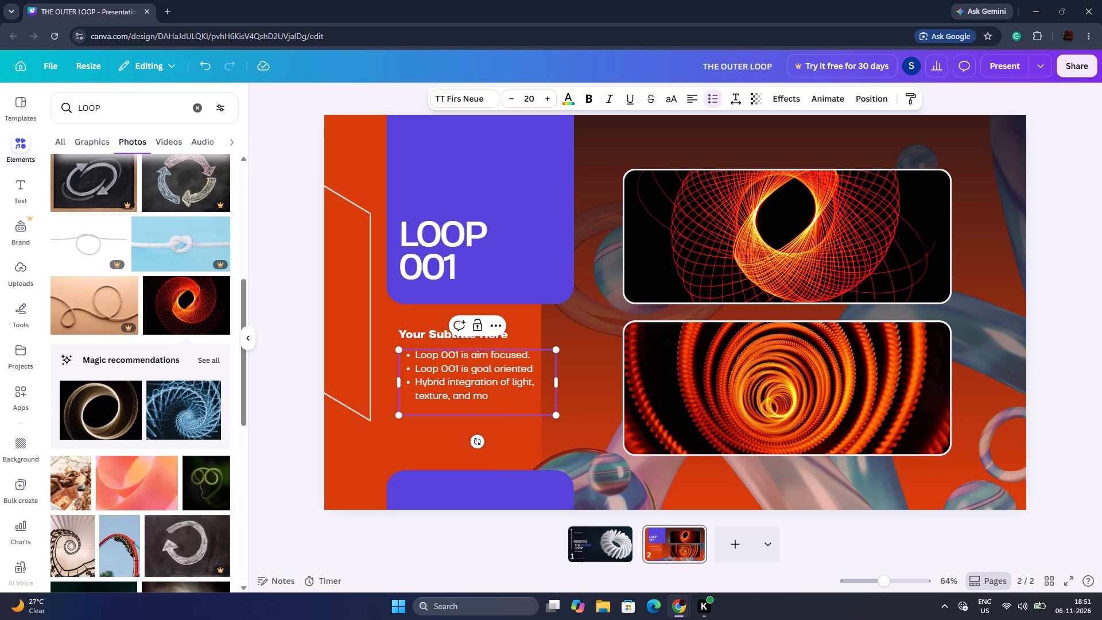
pyautogui.write('tions are enabled in')
pyautogui.press('space')
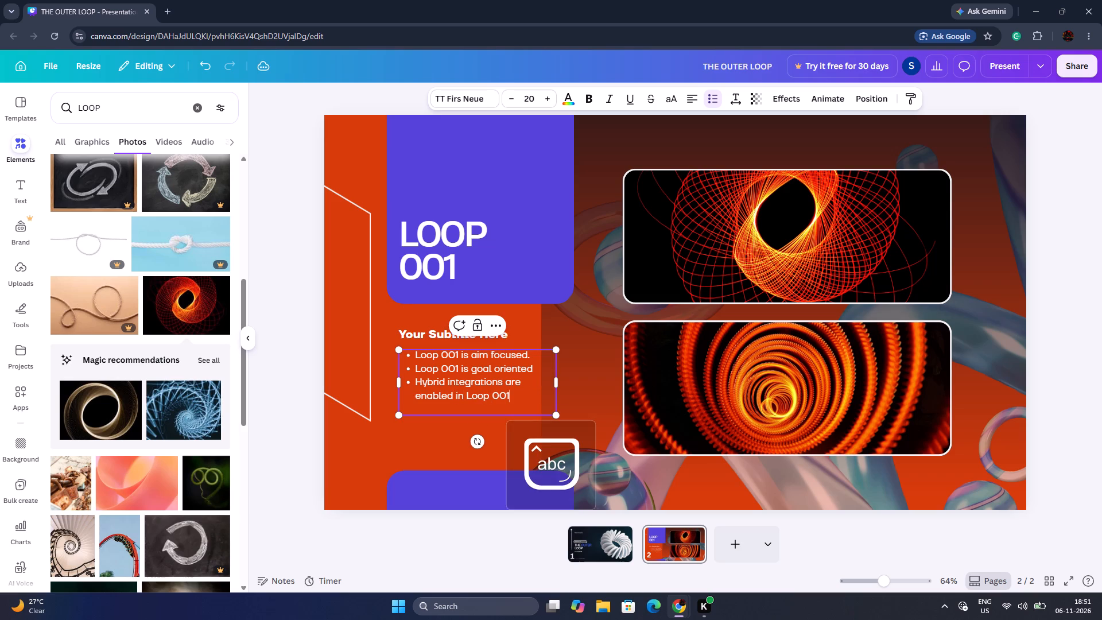
pyautogui.press('.')
pyautogui.press('BackSpace')
pyautogui.press('BackSpace')
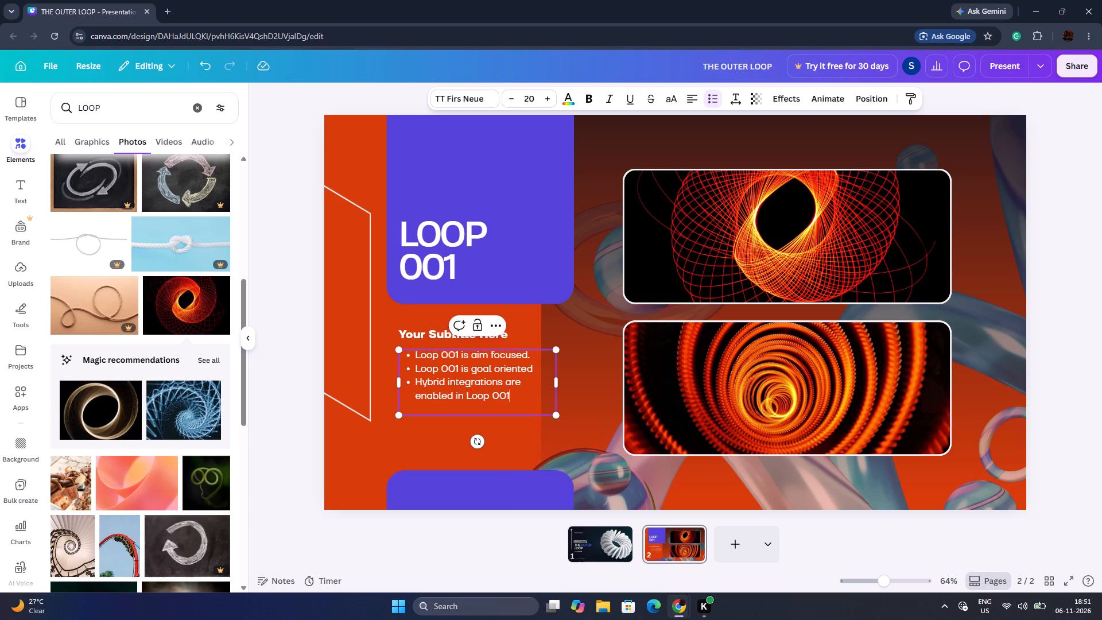
pyautogui.press('BackSpace')
pyautogui.press('BackSpace')
pyautogui.write('001.')
# Replace the "Your Subtitle Here" placeholder with "The firse LOOOOOP".
pyautogui.doubleClick(453, 339)
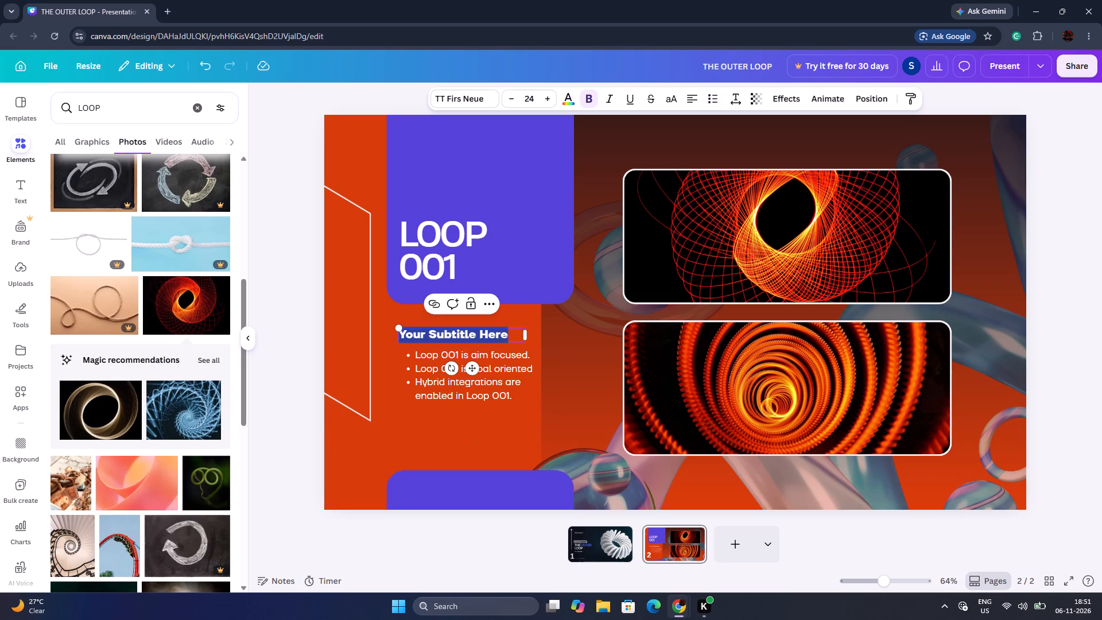
pyautogui.press('BackSpace')
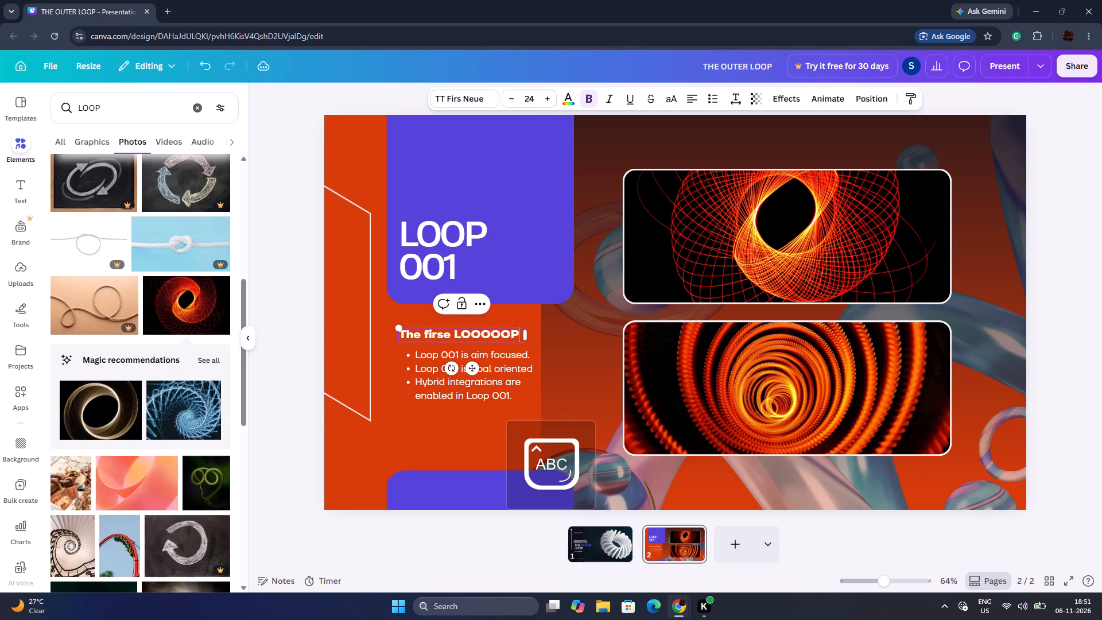
pyautogui.click(1096, 281)
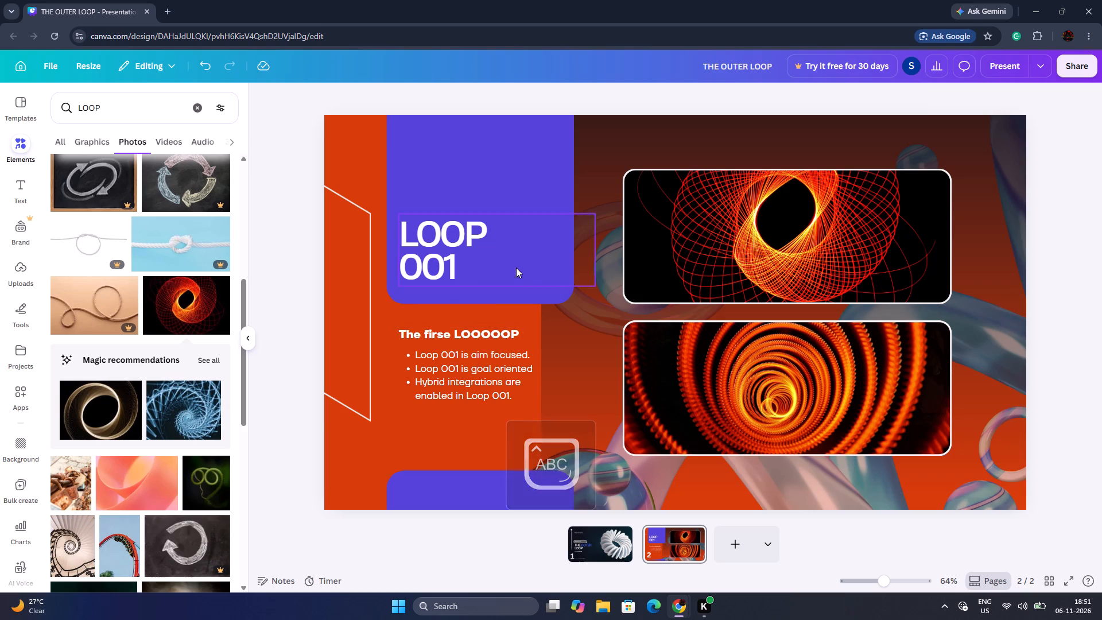
# Recolour the purple block behind LOOP 001 with the spiral photo's medium dark red, after trying the darker #460805.
pyautogui.click(507, 175)
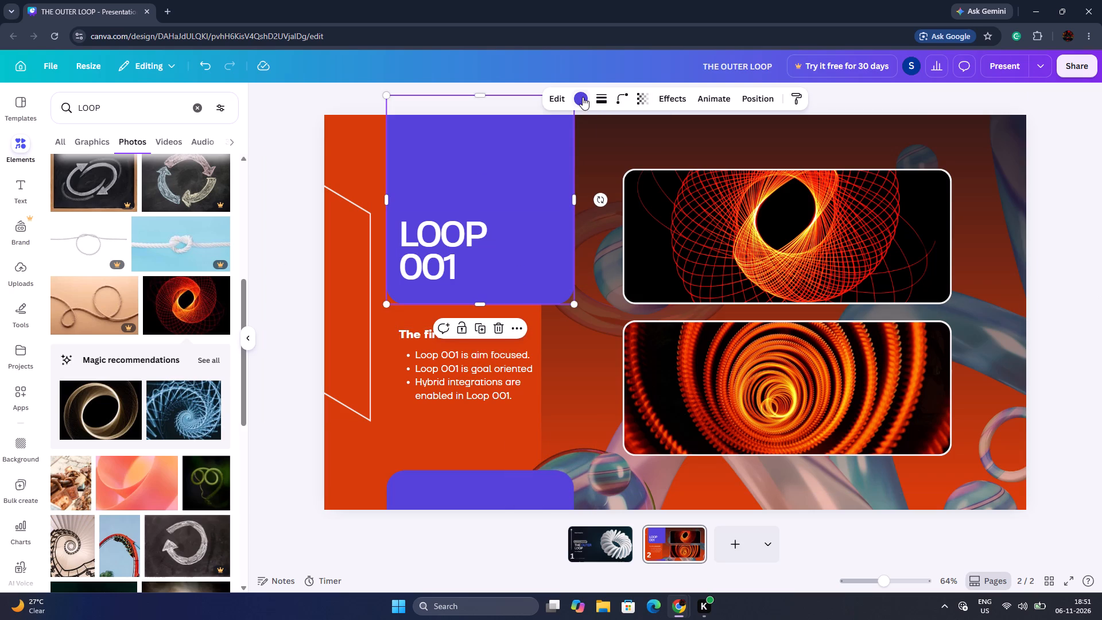
pyautogui.click(583, 97)
pyautogui.click(136, 431)
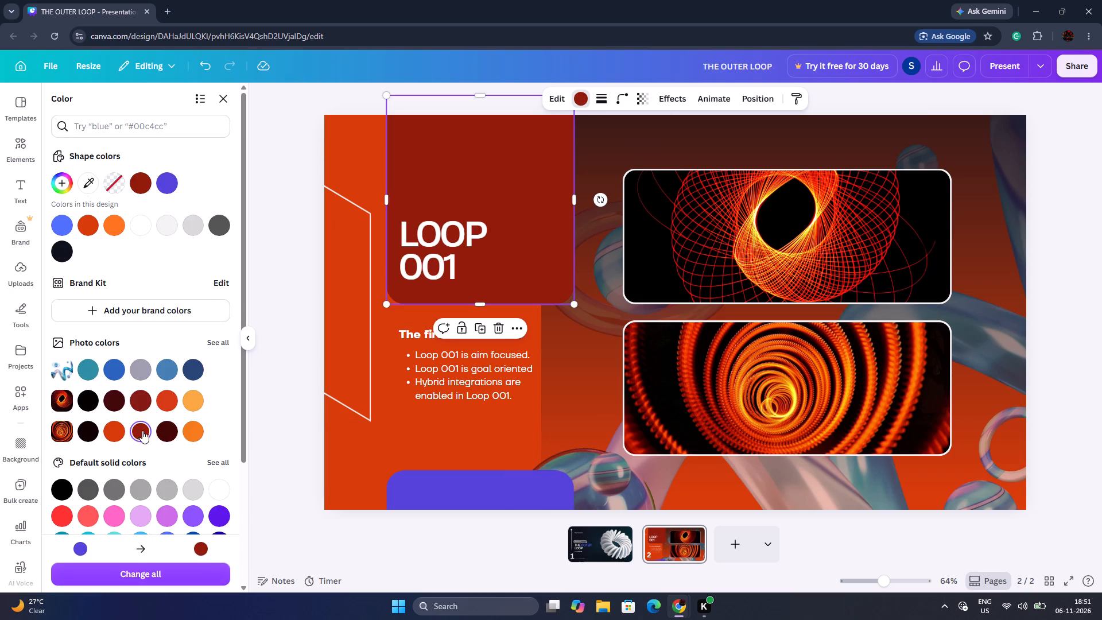
pyautogui.click(173, 428)
pyautogui.click(196, 431)
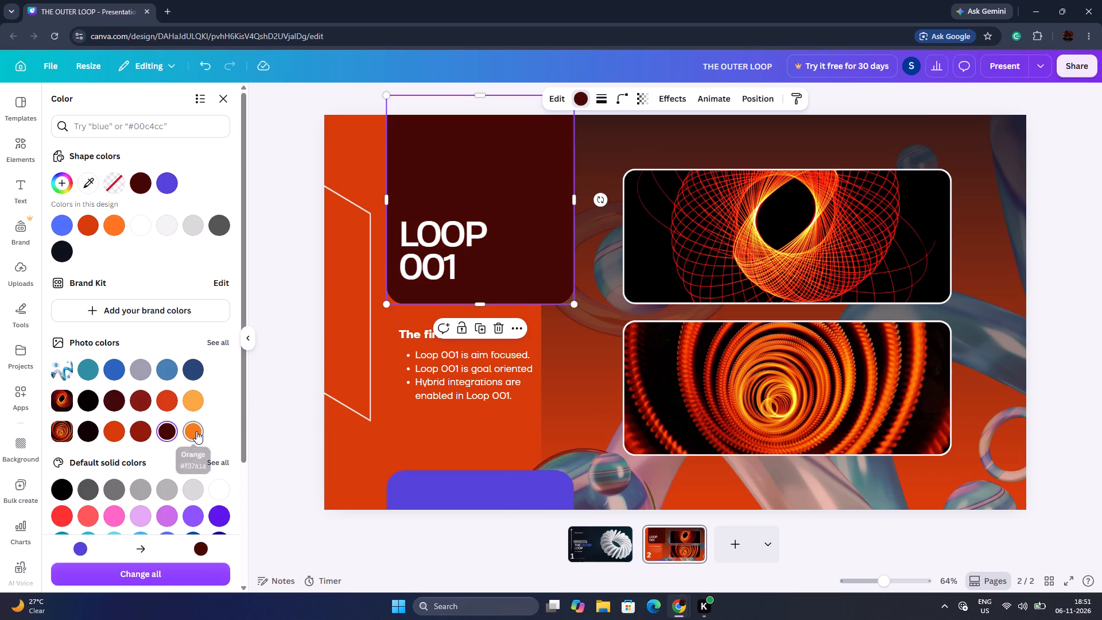
pyautogui.click(145, 432)
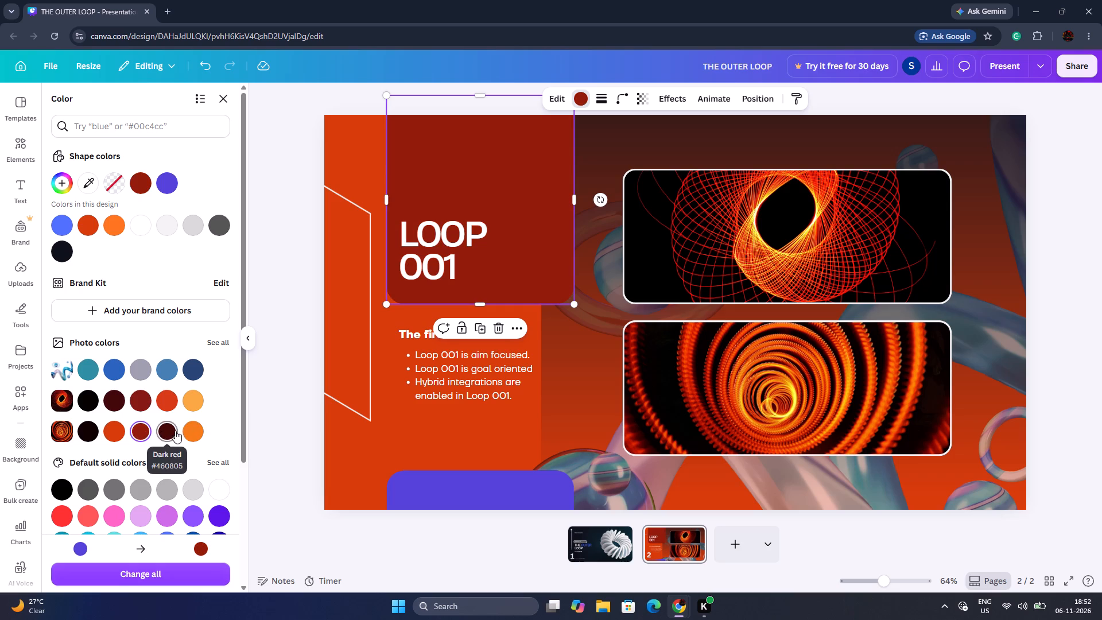
pyautogui.doubleClick(268, 417)
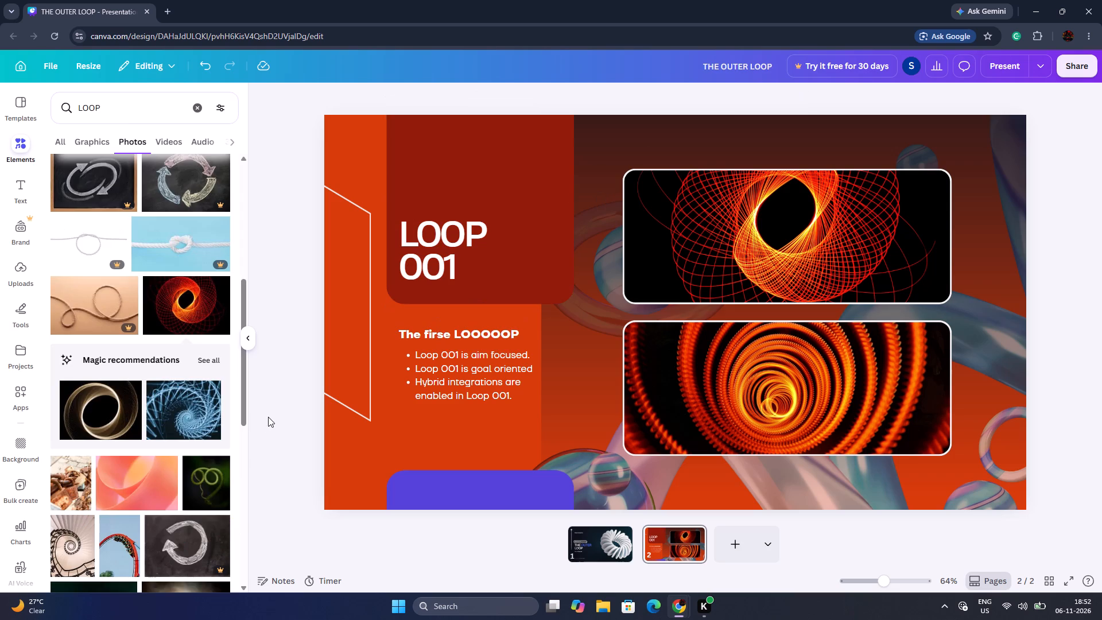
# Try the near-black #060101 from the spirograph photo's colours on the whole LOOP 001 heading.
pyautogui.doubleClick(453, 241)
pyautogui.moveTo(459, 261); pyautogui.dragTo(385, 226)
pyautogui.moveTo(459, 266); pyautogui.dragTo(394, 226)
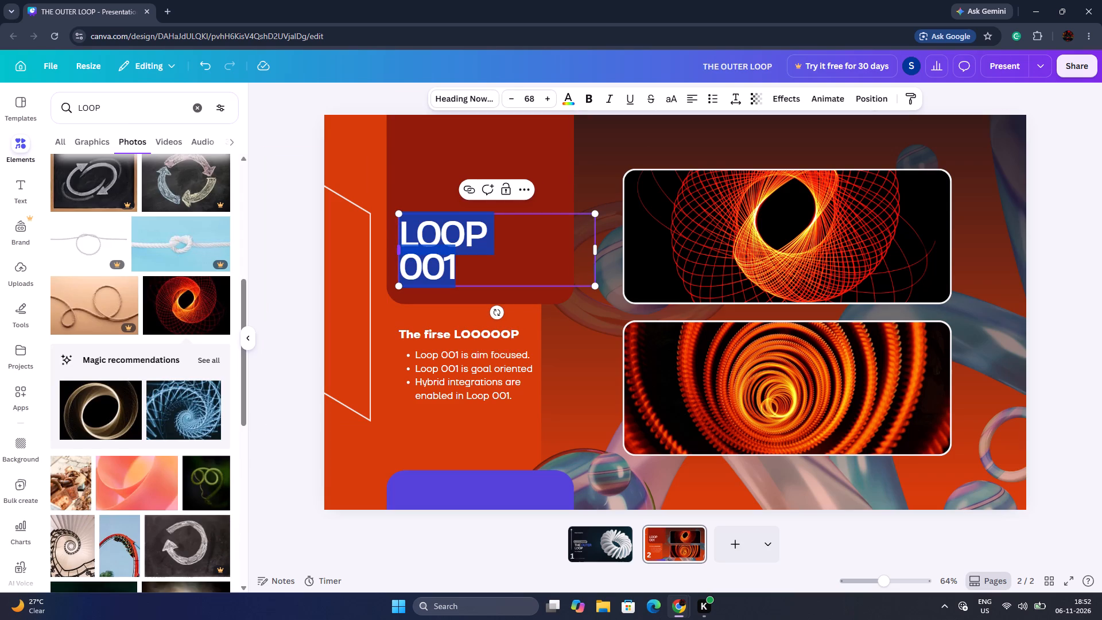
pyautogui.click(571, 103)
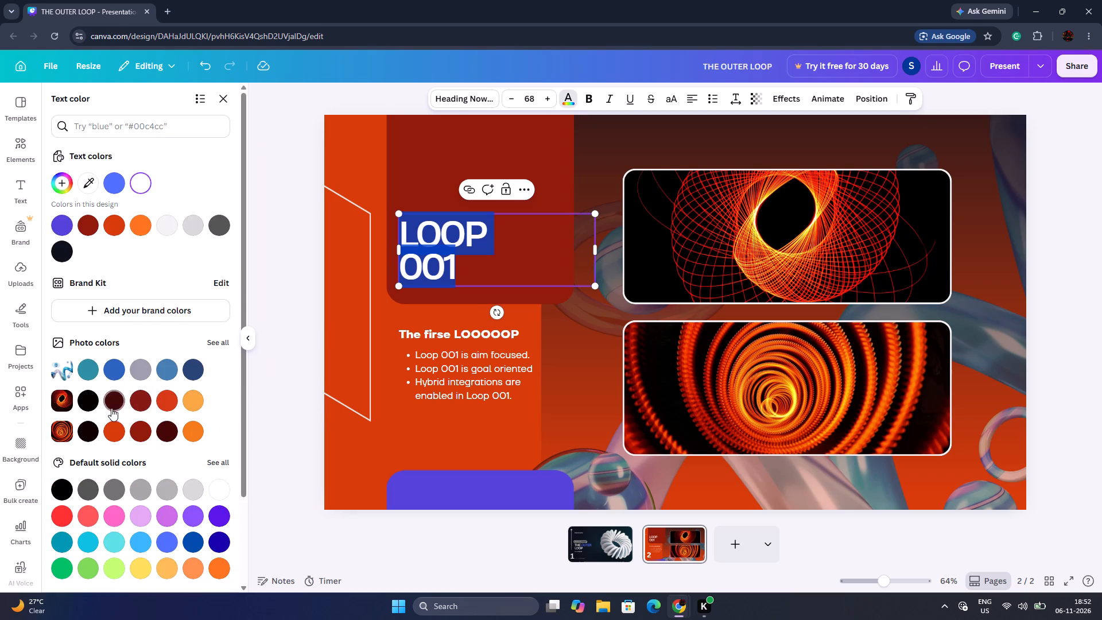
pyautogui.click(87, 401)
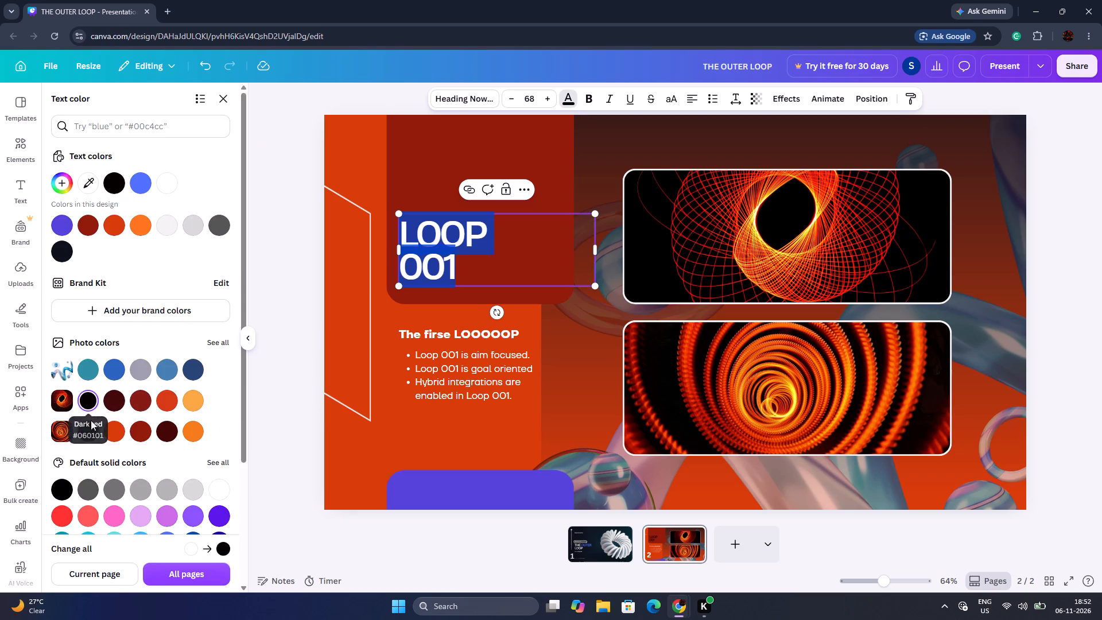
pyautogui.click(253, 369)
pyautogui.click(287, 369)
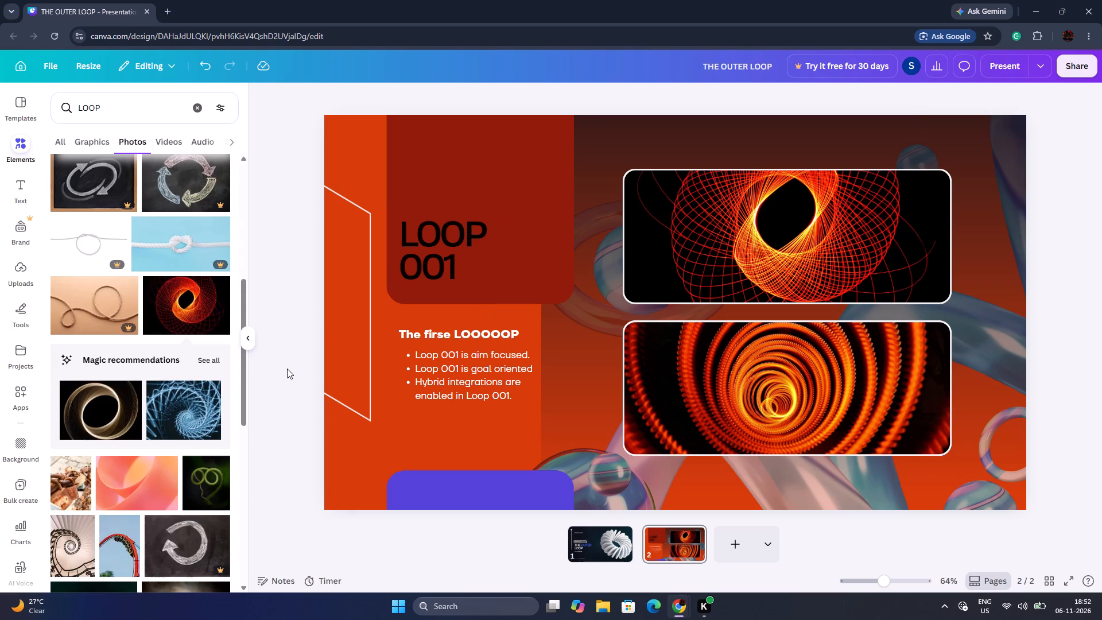
# Set the whole LOOP 001 heading's text colour to the dark maroon from the spirograph photo's colours.
pyautogui.tripleClick(459, 252)
pyautogui.click(461, 273)
pyautogui.moveTo(461, 273); pyautogui.dragTo(409, 228)
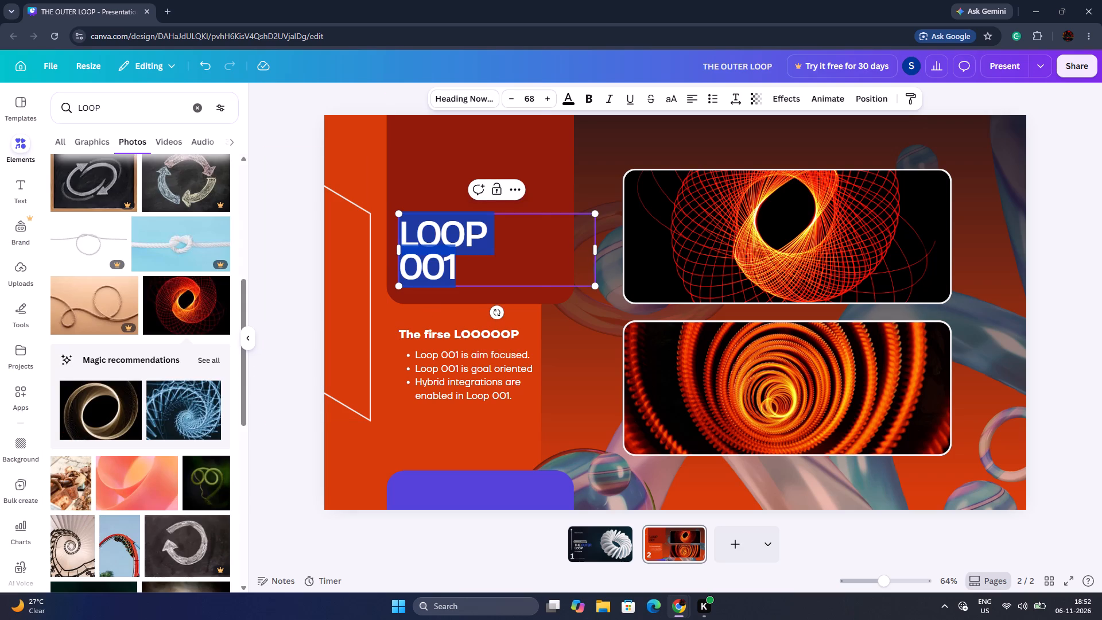
pyautogui.moveTo(409, 228); pyautogui.dragTo(408, 227)
pyautogui.click(564, 96)
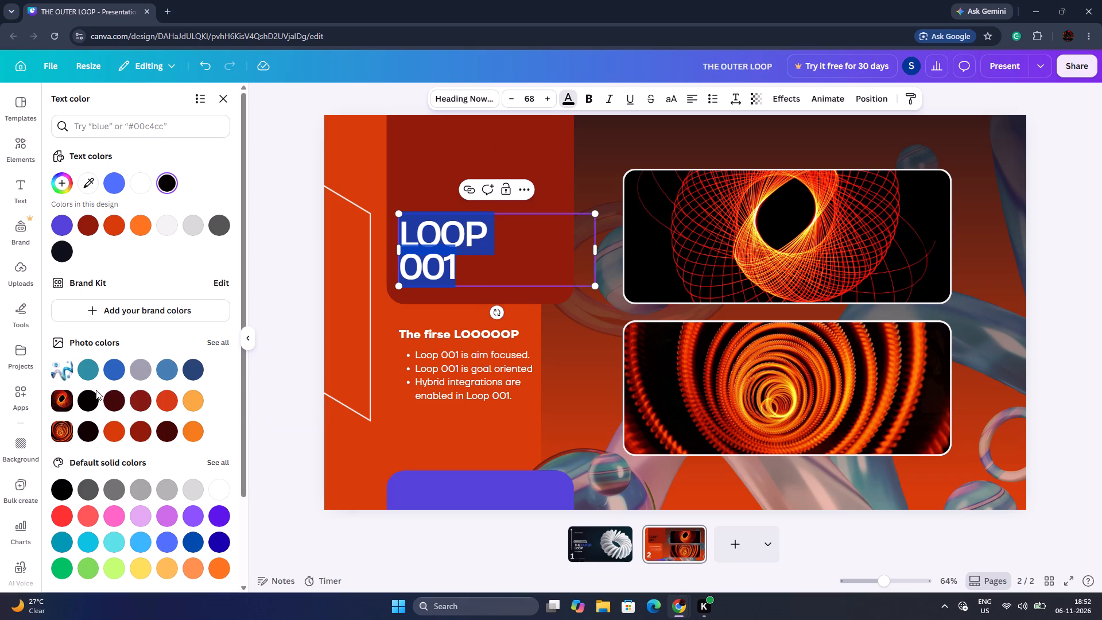
pyautogui.click(112, 401)
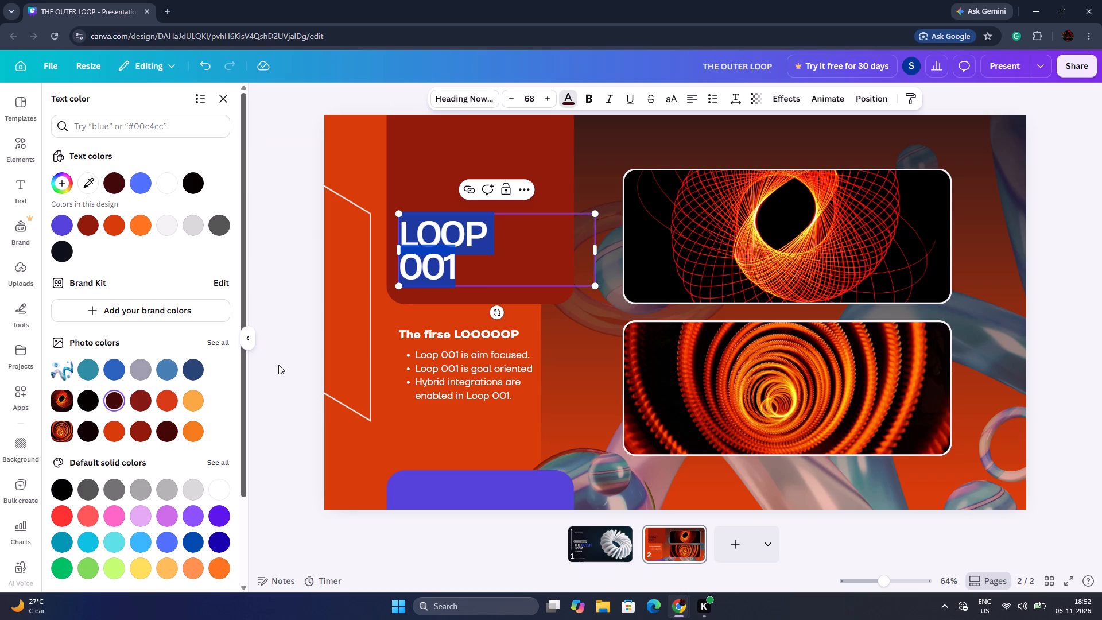
pyautogui.click(278, 365)
pyautogui.click(278, 365)
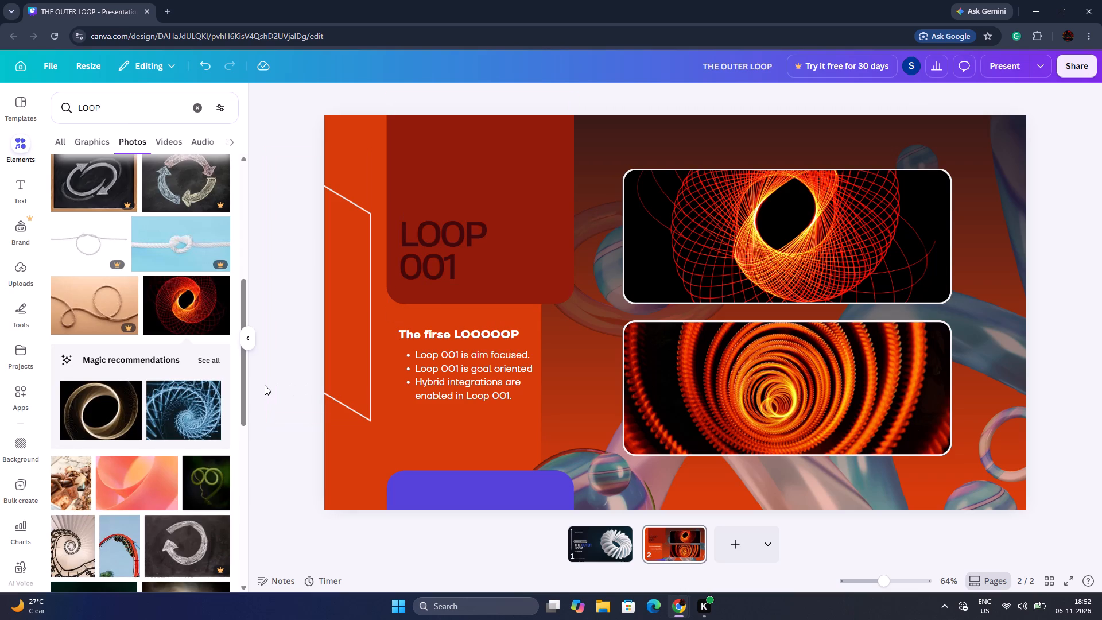
# Duplicate the LOOP 001 heading and place the copy level with the original, offset slightly to its right.
pyautogui.click(422, 272)
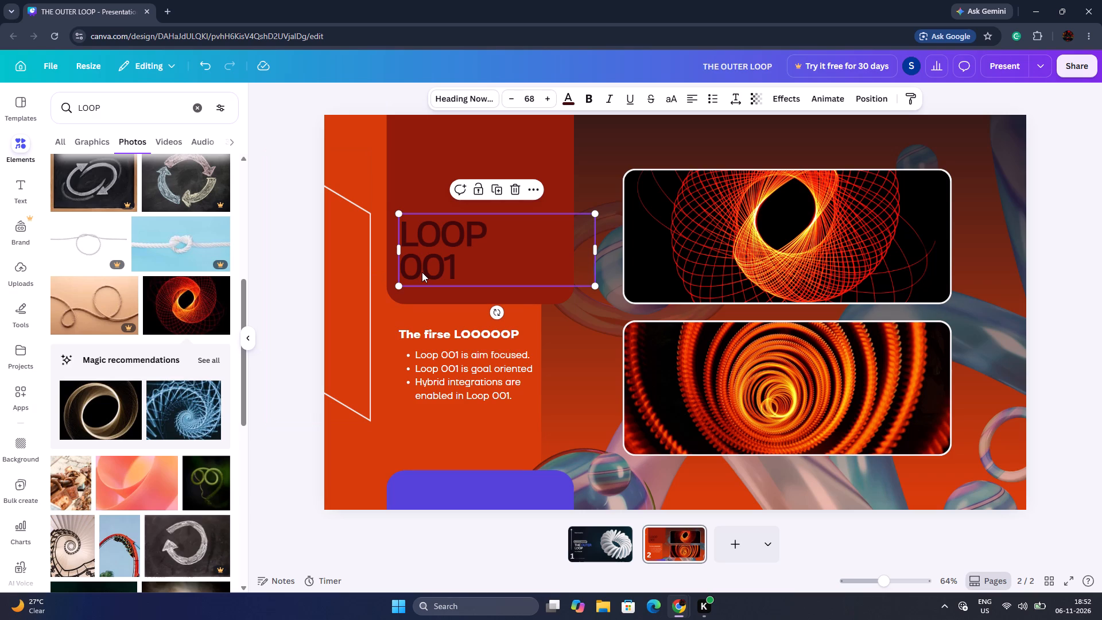
pyautogui.hotkey('ctrl', 'c')
pyautogui.hotkey('ctrl', 'v')
pyautogui.moveTo(424, 268); pyautogui.dragTo(426, 261)
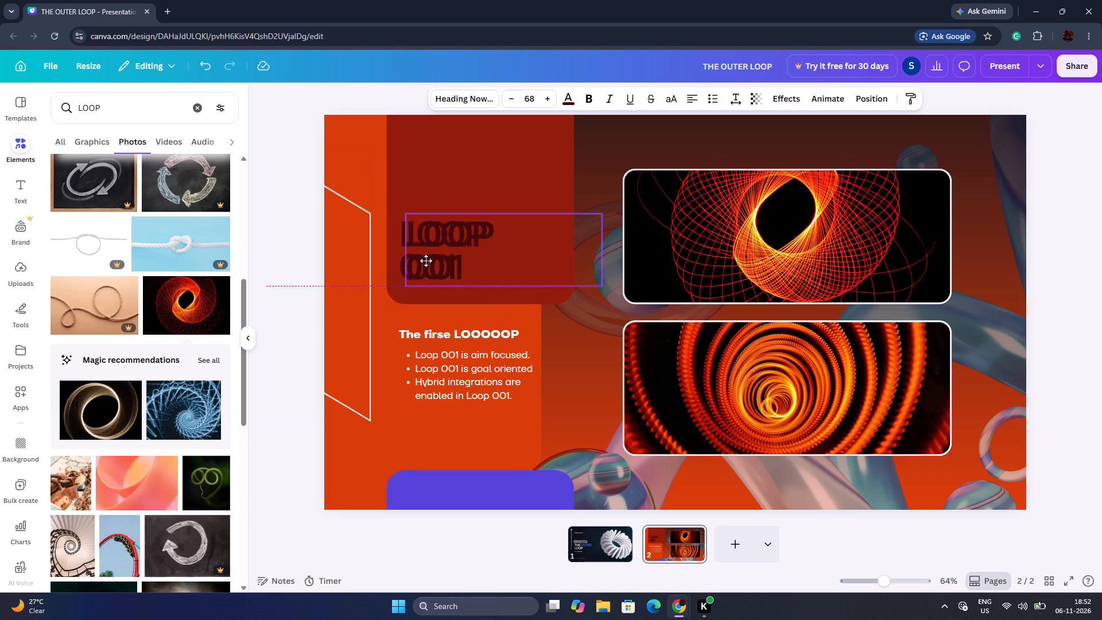
pyautogui.moveTo(426, 261); pyautogui.dragTo(422, 260)
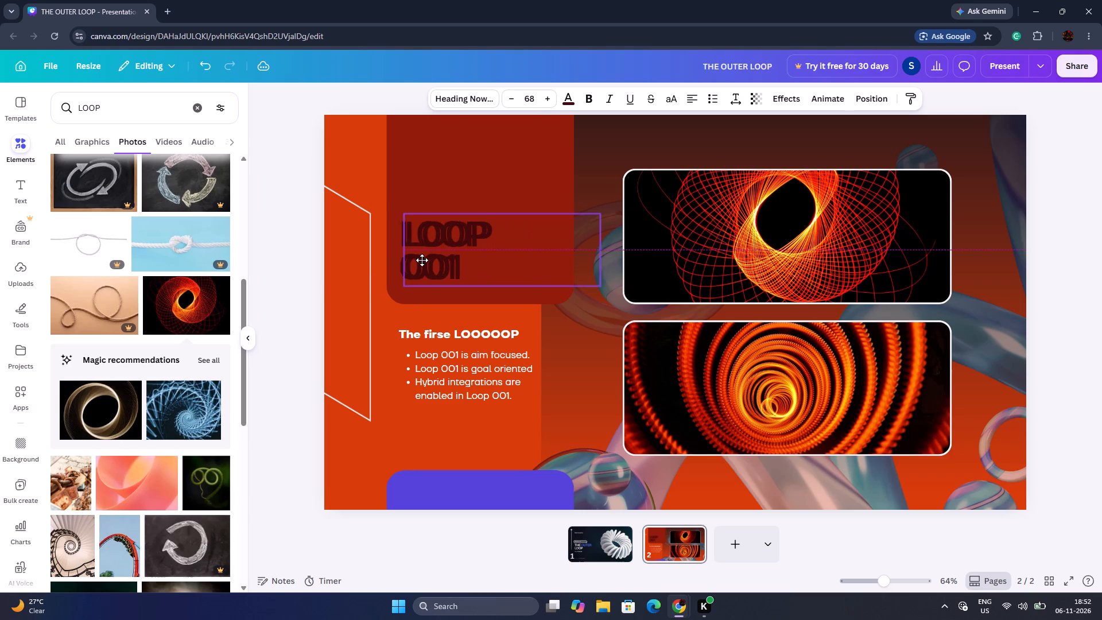
pyautogui.moveTo(422, 260); pyautogui.dragTo(427, 260)
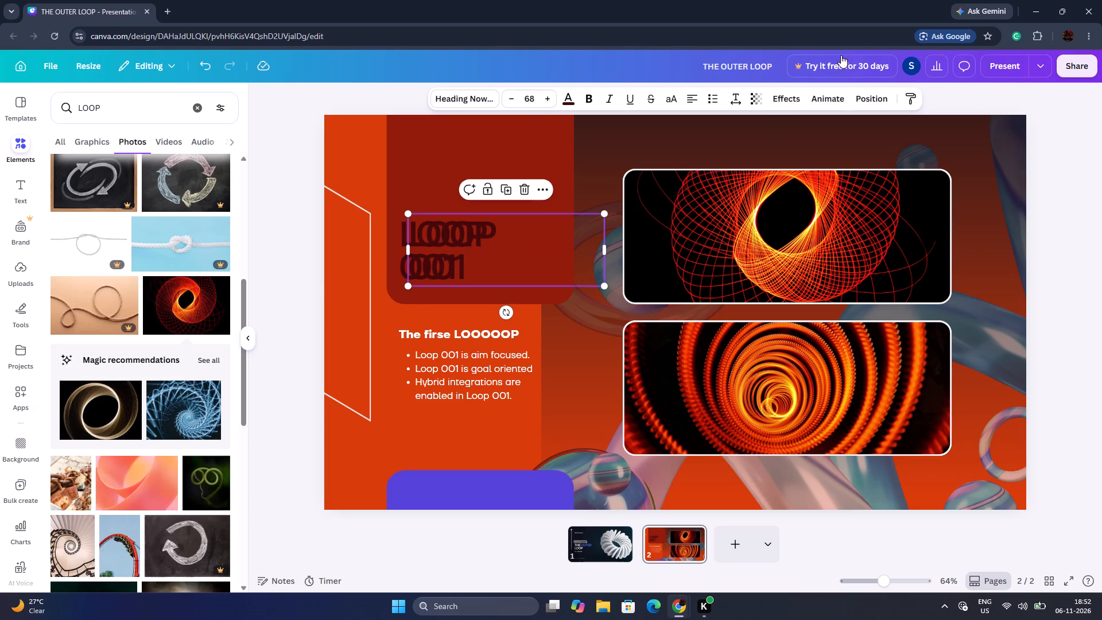
# Set the transparency of the duplicated LOOP 001 heading to 21.
pyautogui.click(754, 97)
pyautogui.moveTo(778, 142); pyautogui.dragTo(715, 150)
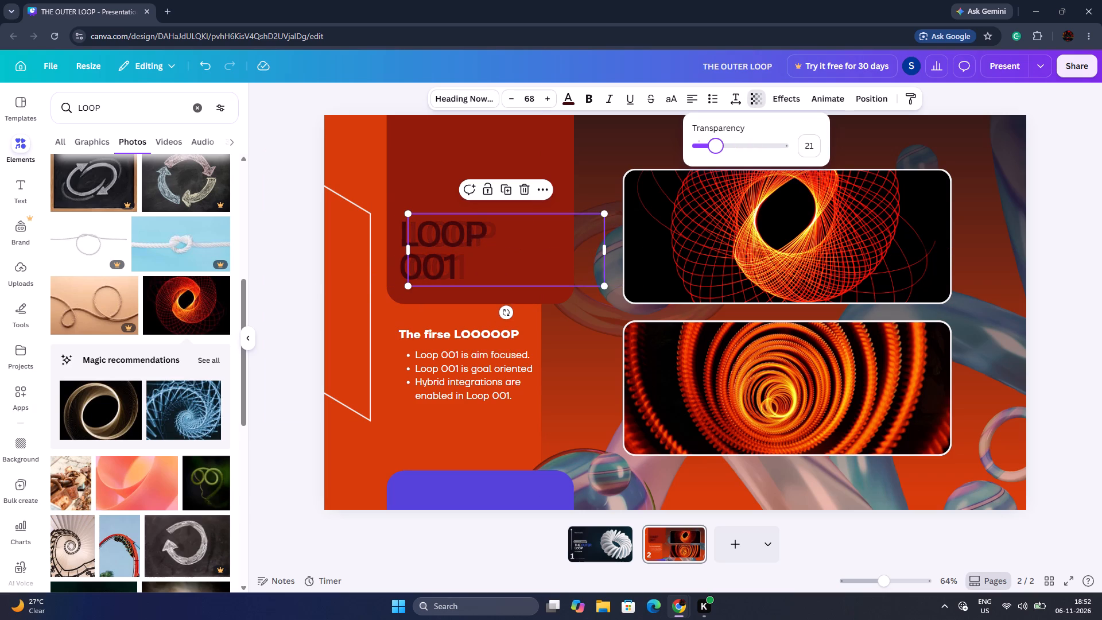
pyautogui.moveTo(715, 150); pyautogui.dragTo(716, 150)
pyautogui.click(302, 188)
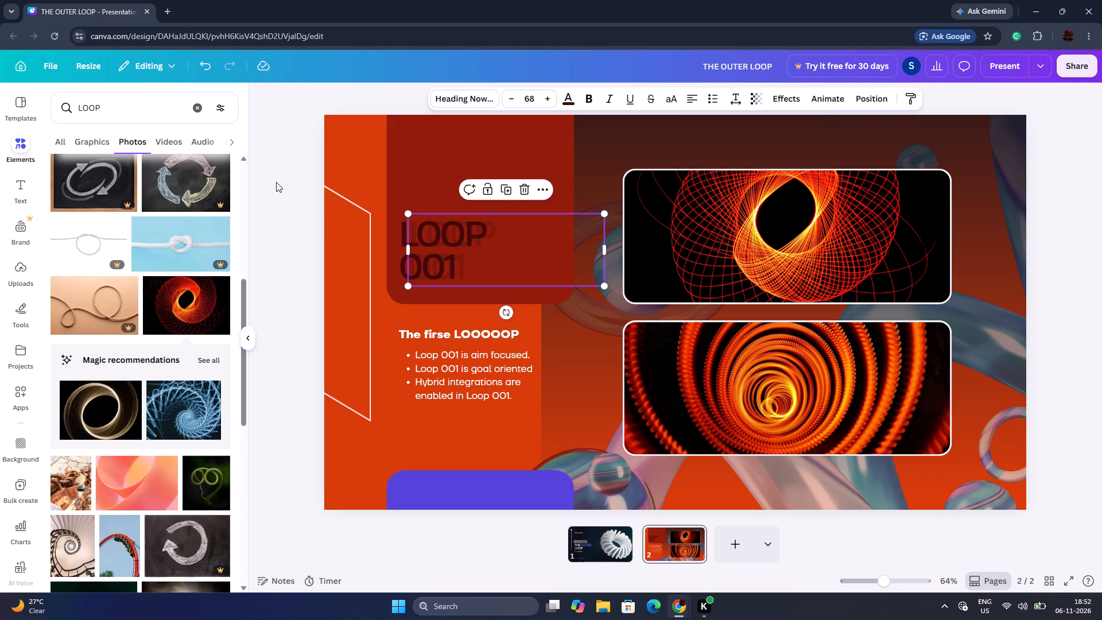
pyautogui.click(276, 182)
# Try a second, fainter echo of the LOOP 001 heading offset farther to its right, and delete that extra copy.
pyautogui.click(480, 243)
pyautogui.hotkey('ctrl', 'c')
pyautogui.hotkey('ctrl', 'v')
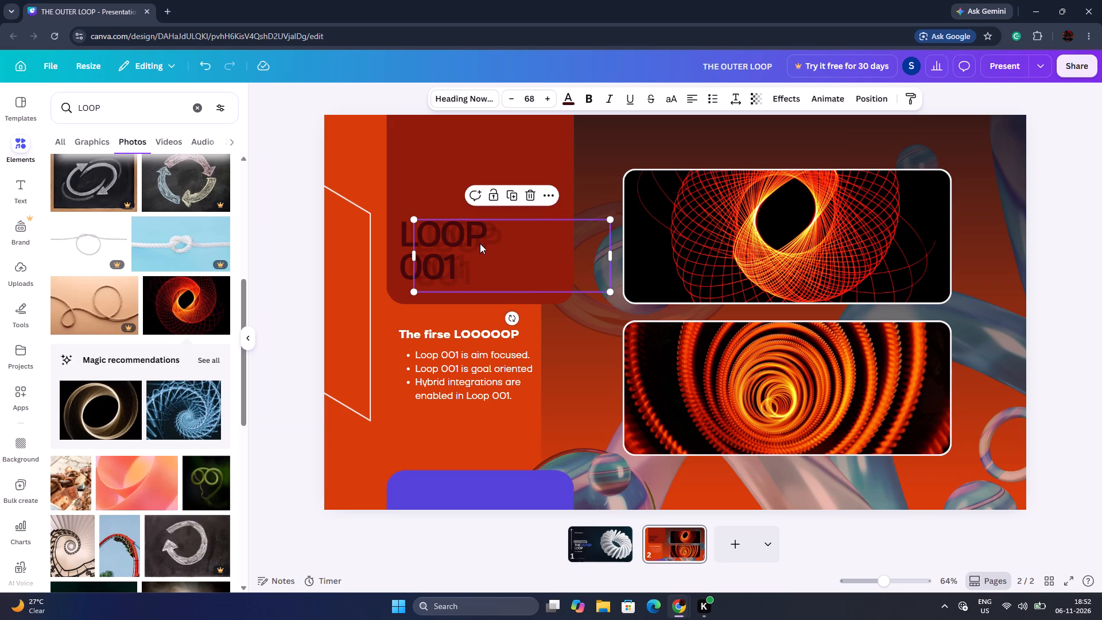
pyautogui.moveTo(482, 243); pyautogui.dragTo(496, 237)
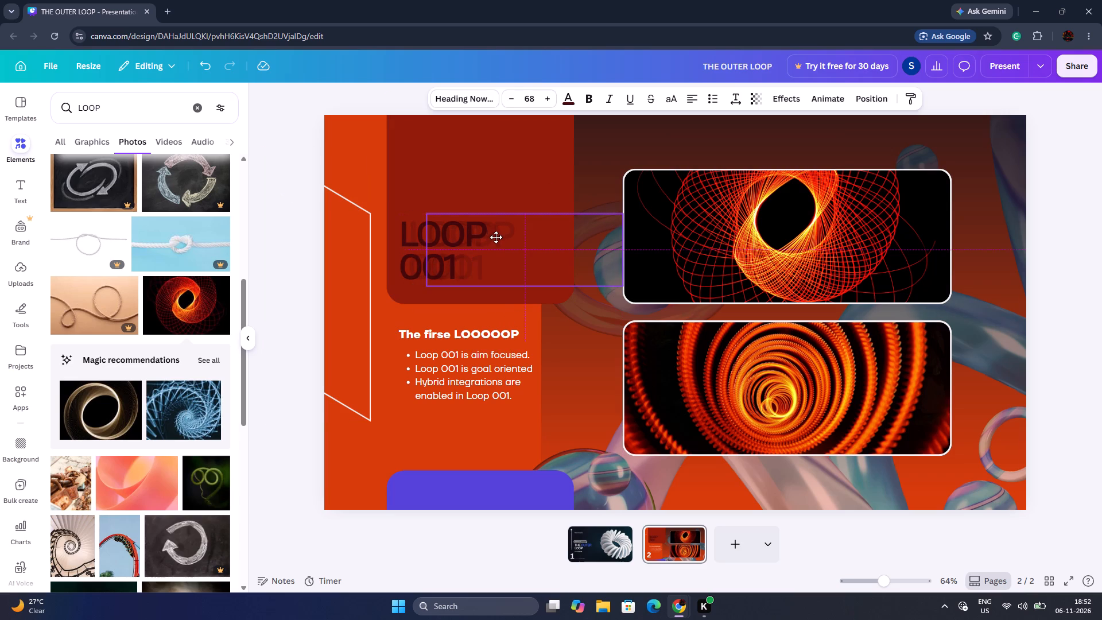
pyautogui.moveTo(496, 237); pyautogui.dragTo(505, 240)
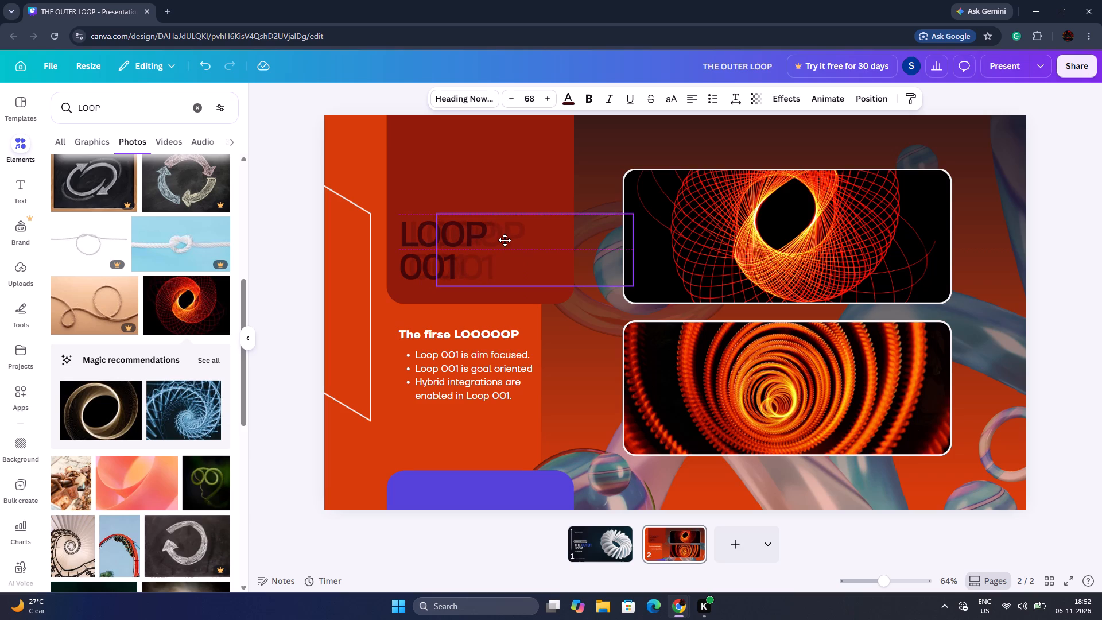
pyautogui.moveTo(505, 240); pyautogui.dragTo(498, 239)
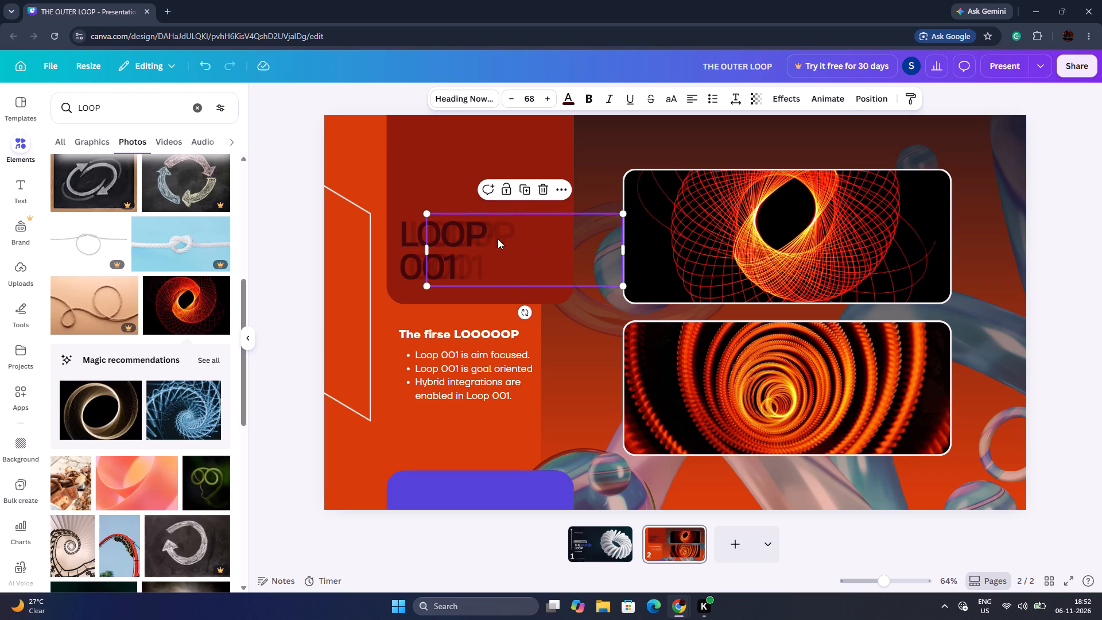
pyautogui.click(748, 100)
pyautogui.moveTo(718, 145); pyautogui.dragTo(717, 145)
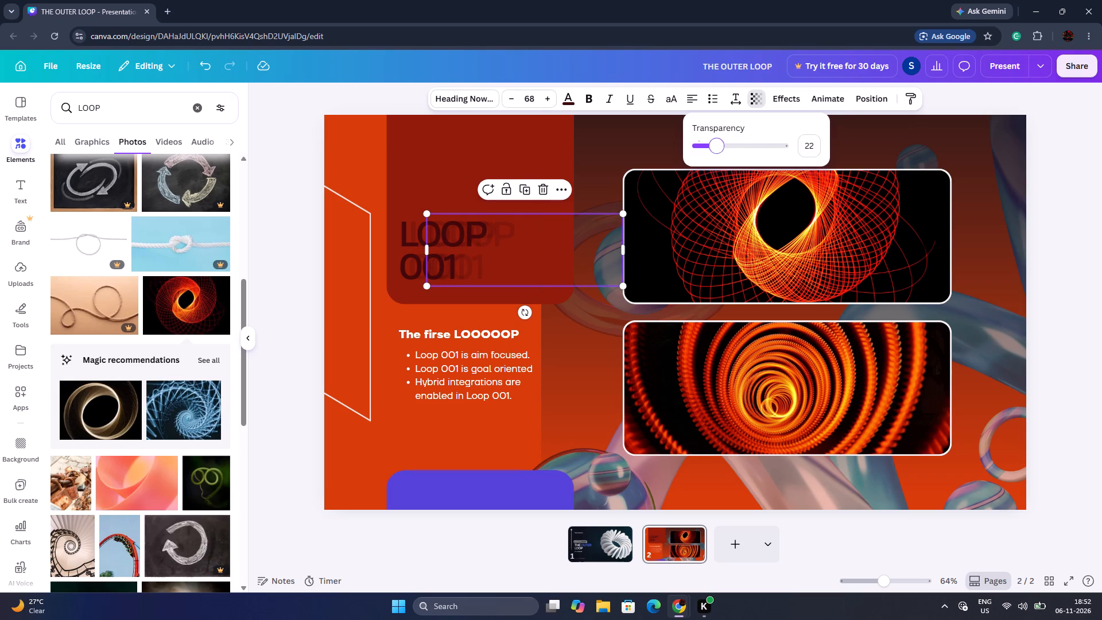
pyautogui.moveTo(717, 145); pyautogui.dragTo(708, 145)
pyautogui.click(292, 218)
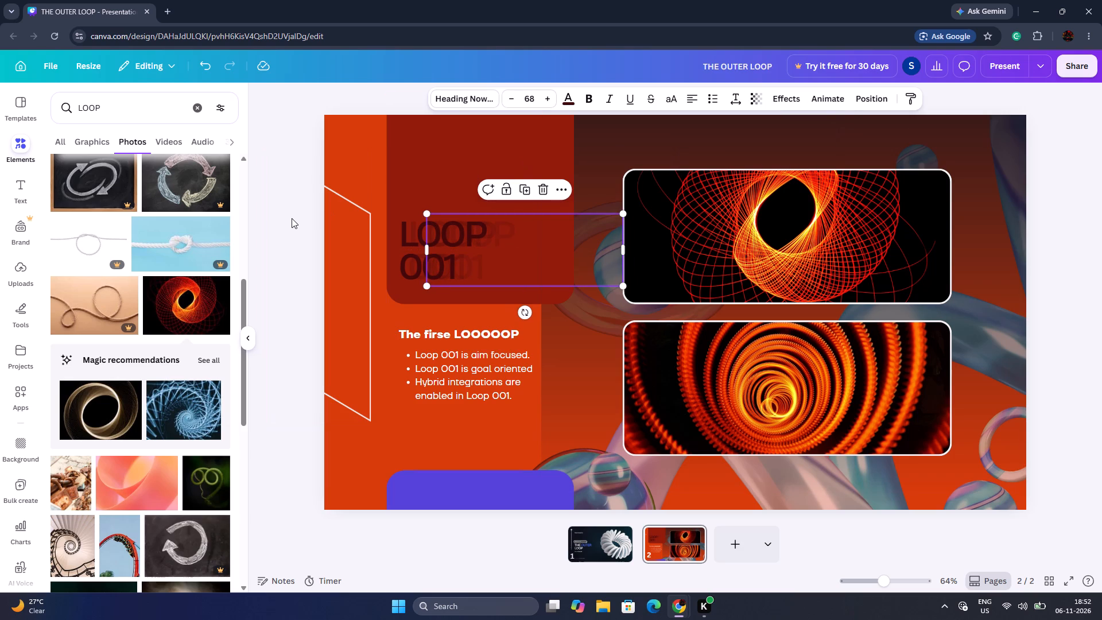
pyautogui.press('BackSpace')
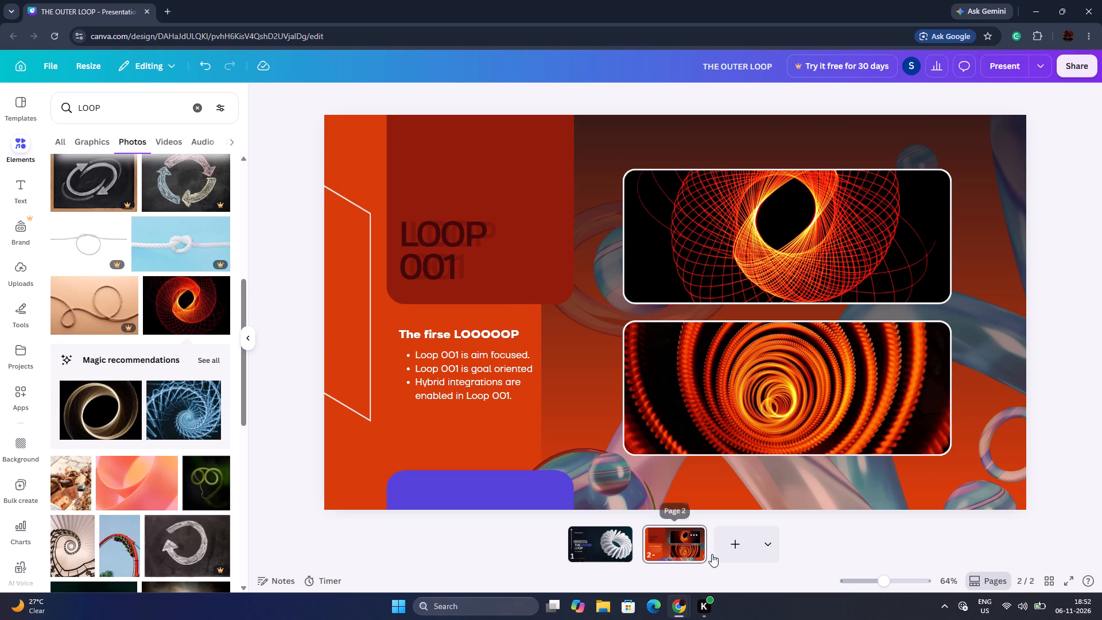
# Add a third page and apply the Introduction layout from the Purple Modern Creative Portfolio template.
pyautogui.click(745, 546)
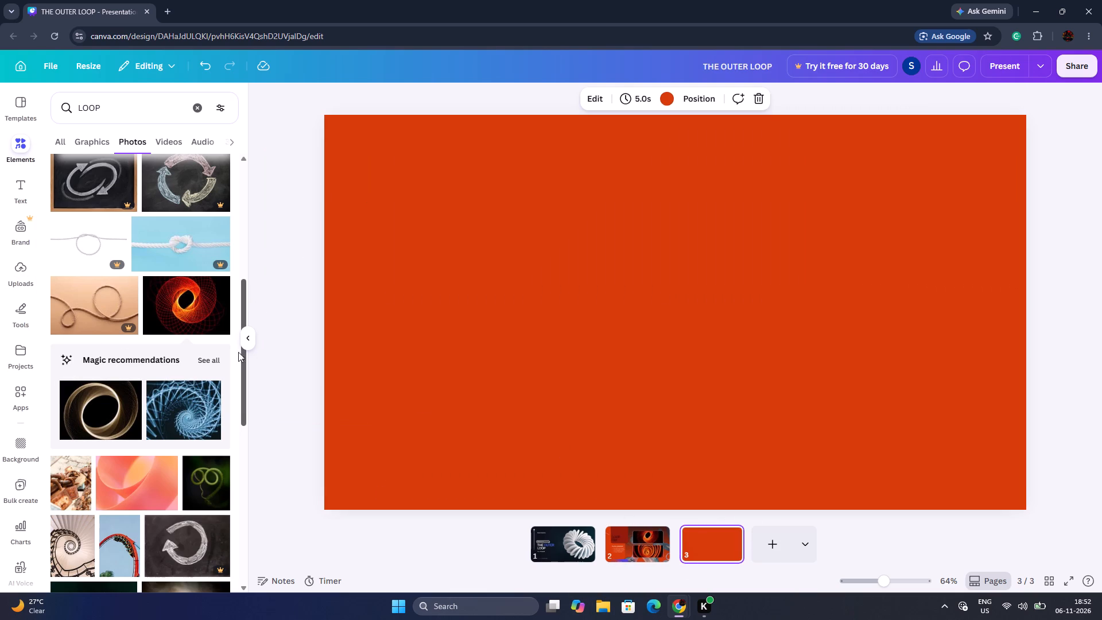
pyautogui.scroll(4, 164, 362)
pyautogui.click(28, 113)
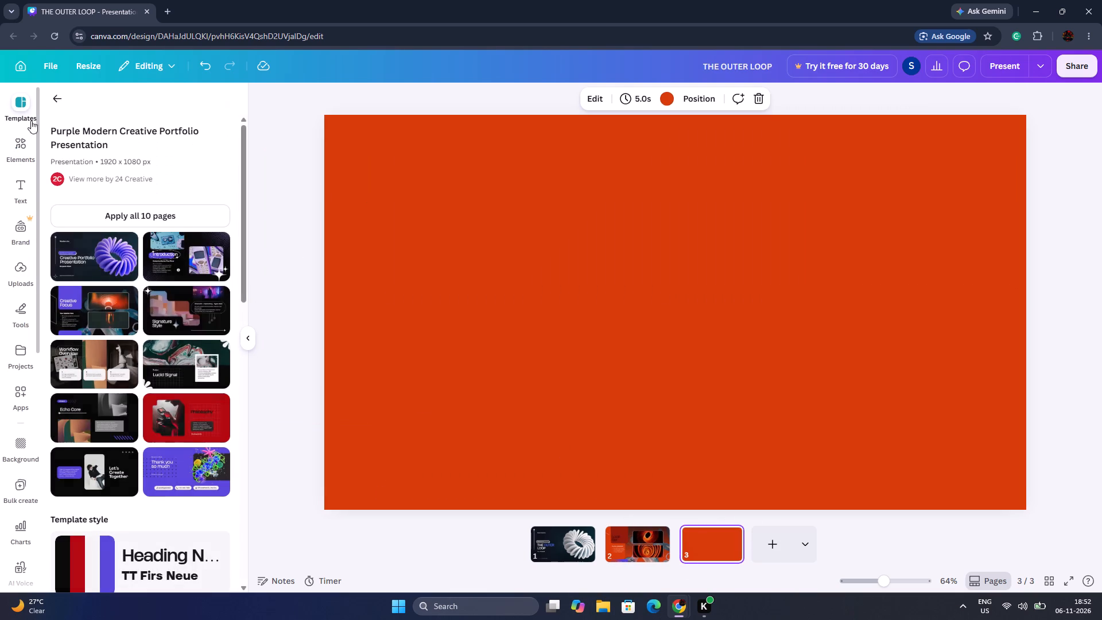
pyautogui.scroll(-1, 145, 312)
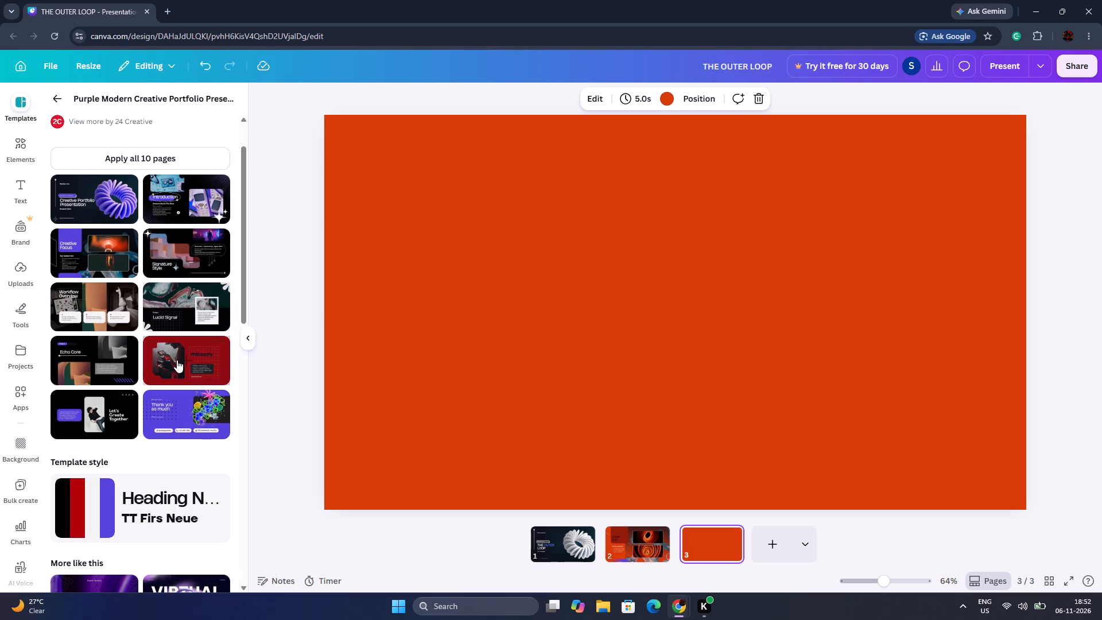
pyautogui.scroll(-1, 121, 327)
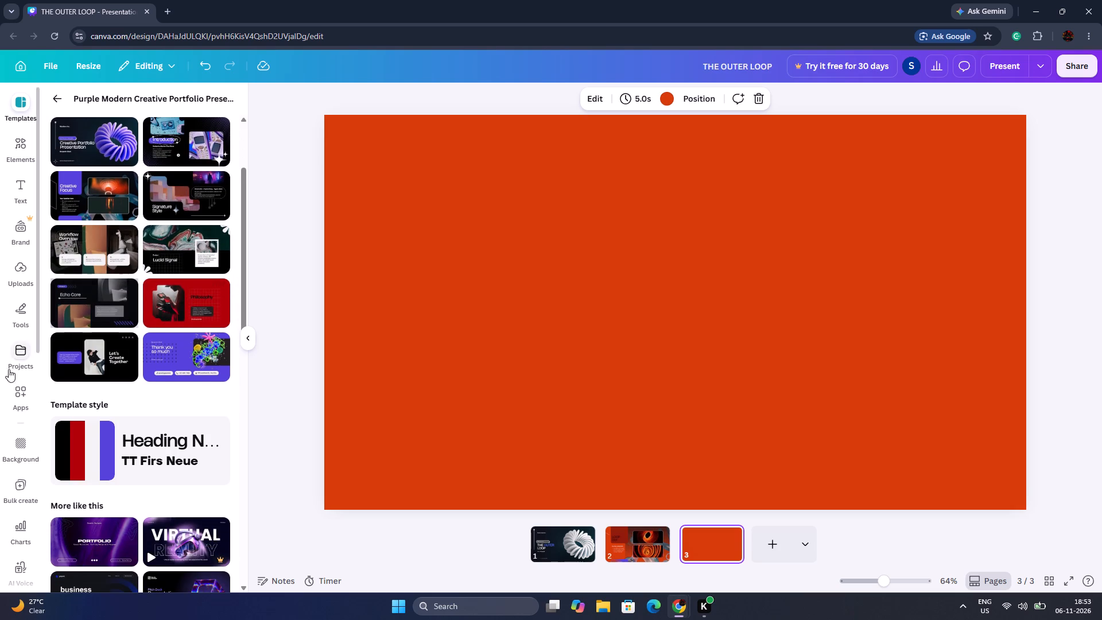
pyautogui.scroll(-4, 129, 463)
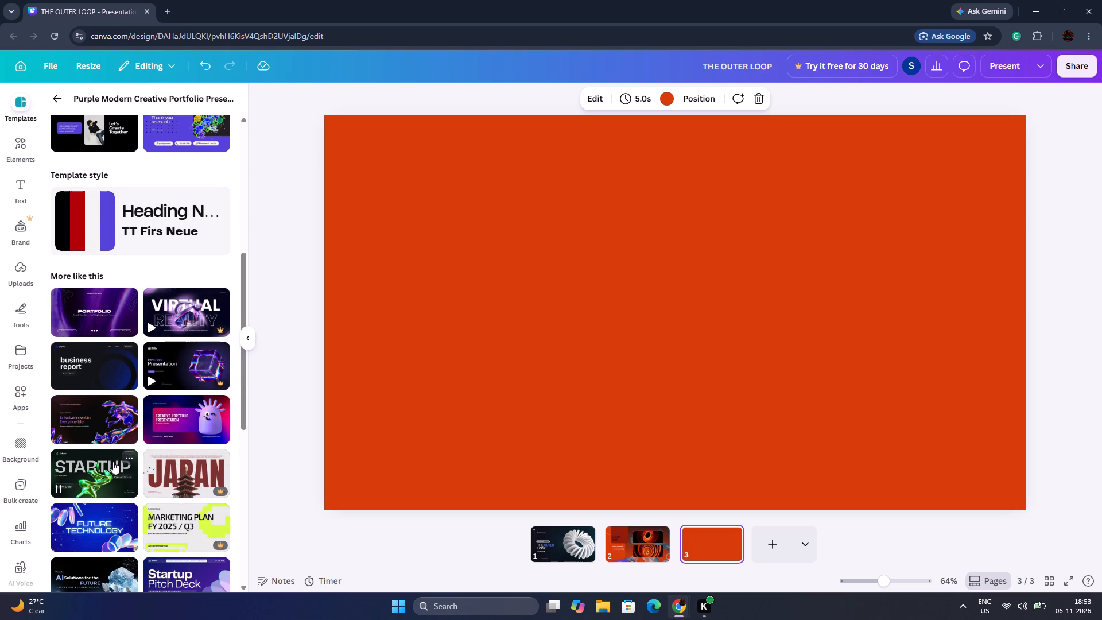
pyautogui.scroll(9, 196, 413)
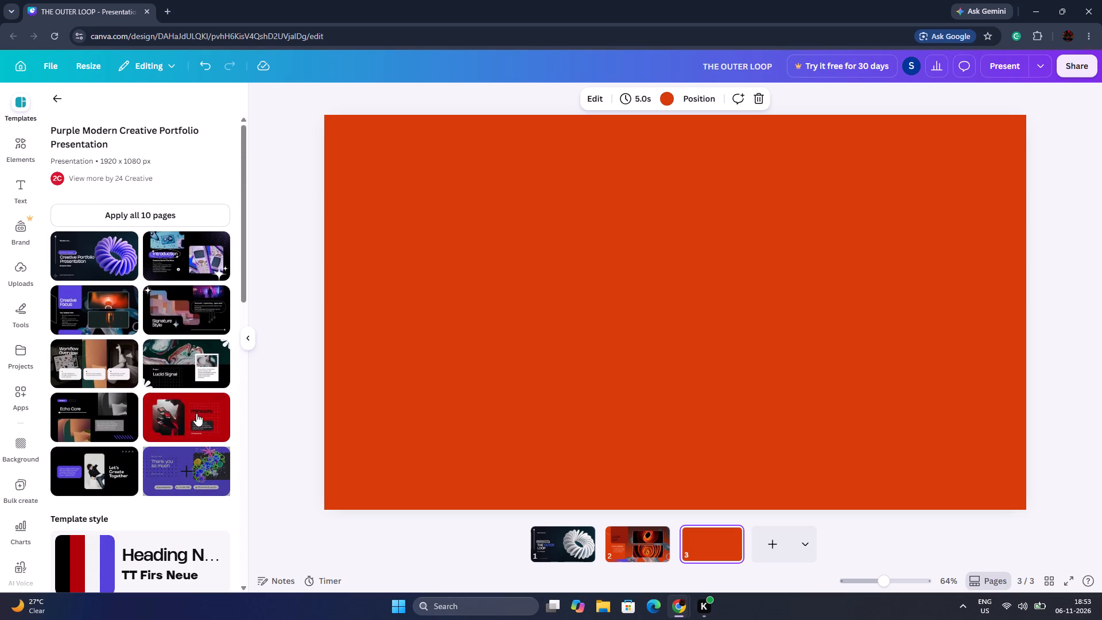
pyautogui.click(189, 256)
pyautogui.scroll(1, 520, 418)
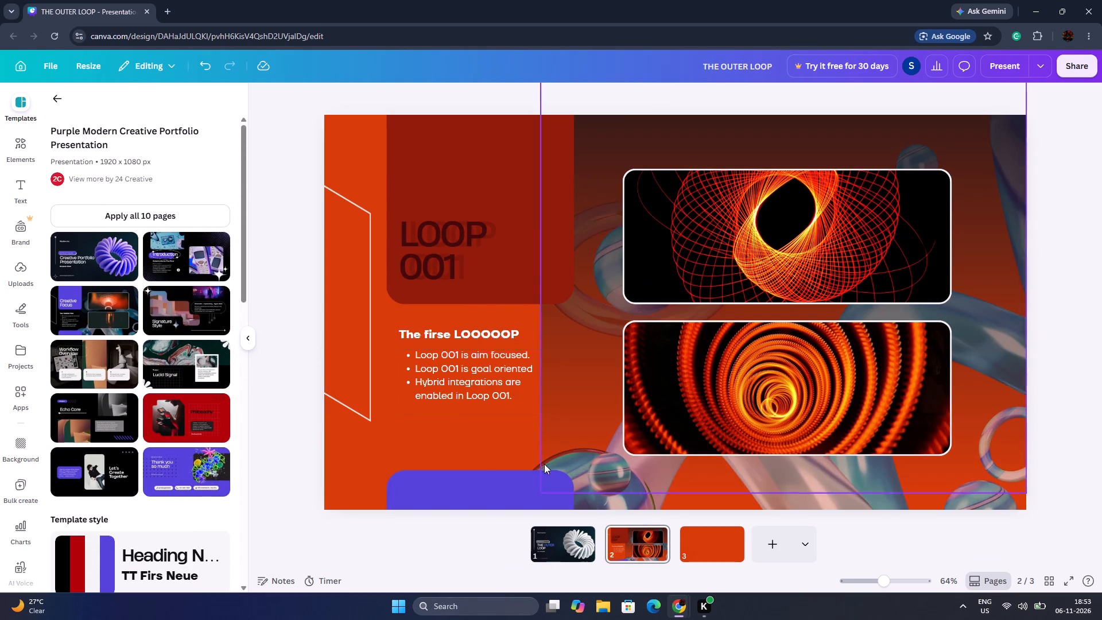
# Replace the Introduction heading on page 3 with "LOOP 002".
pyautogui.doubleClick(494, 312)
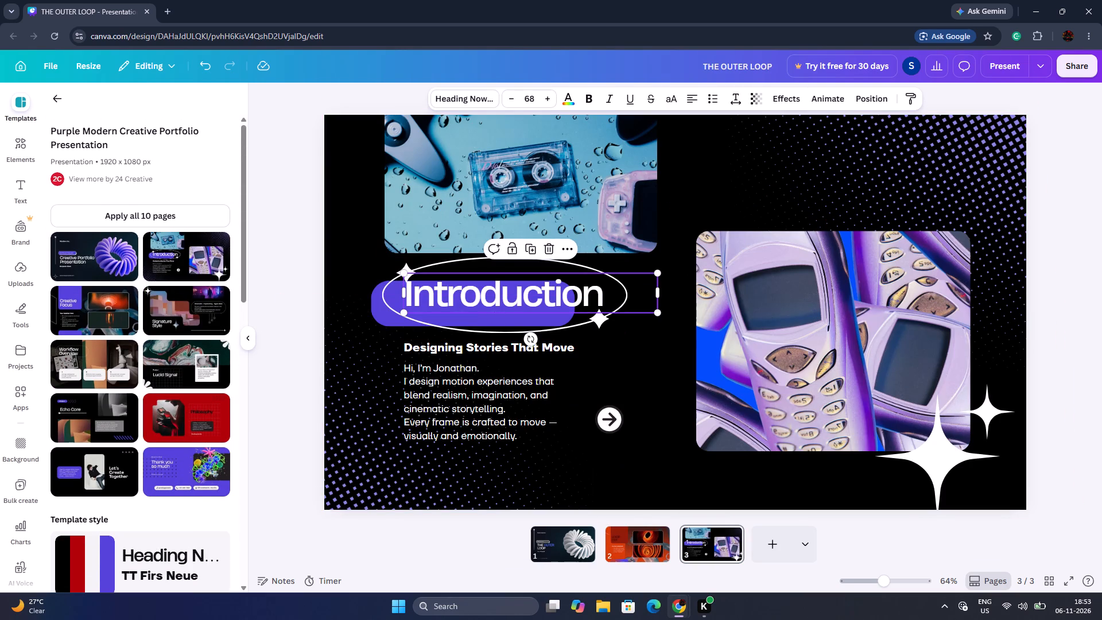
pyautogui.press('BackSpace')
pyautogui.write('LOOP 002')
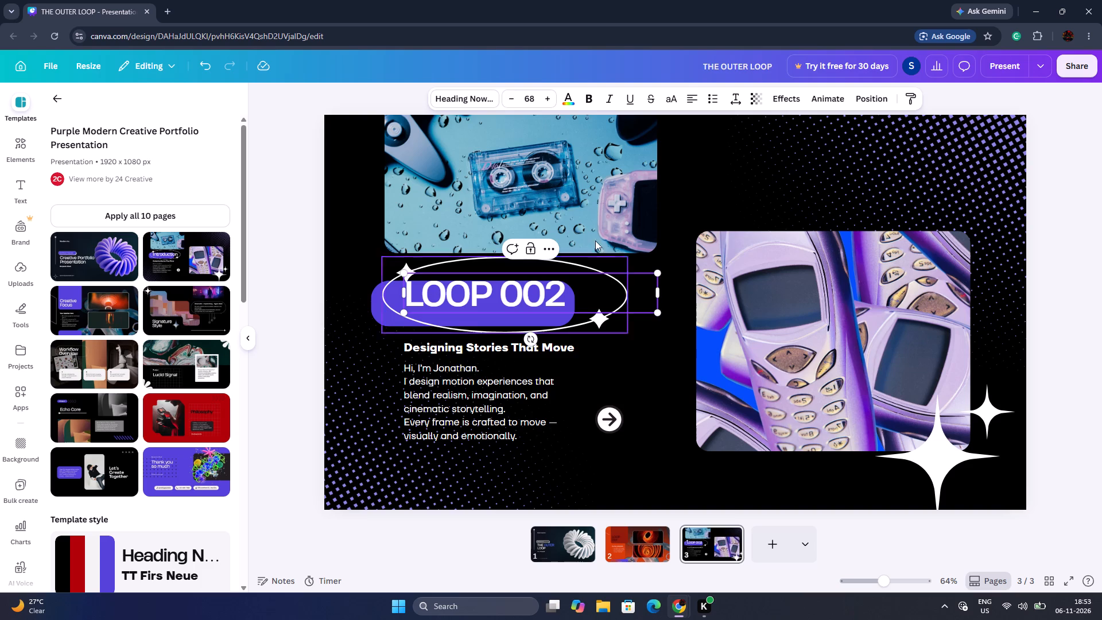
pyautogui.click(820, 162)
pyautogui.click(288, 228)
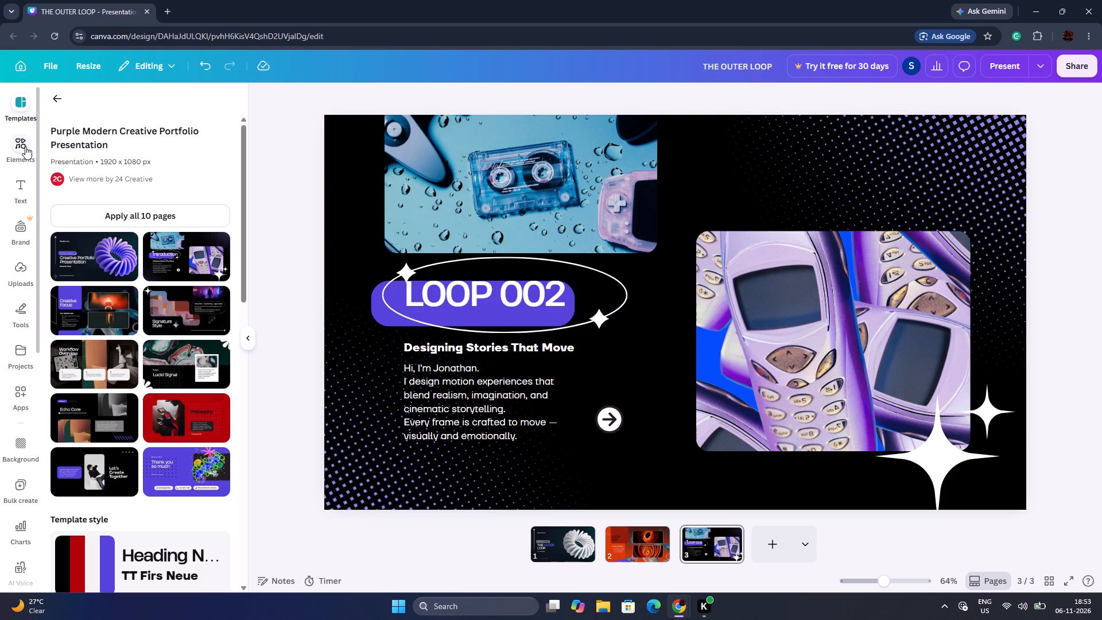
# Replace the purple phones photo with the blue spiral photo from the recommendations in the LOOP photo results.
pyautogui.click(25, 146)
pyautogui.scroll(-4, 180, 359)
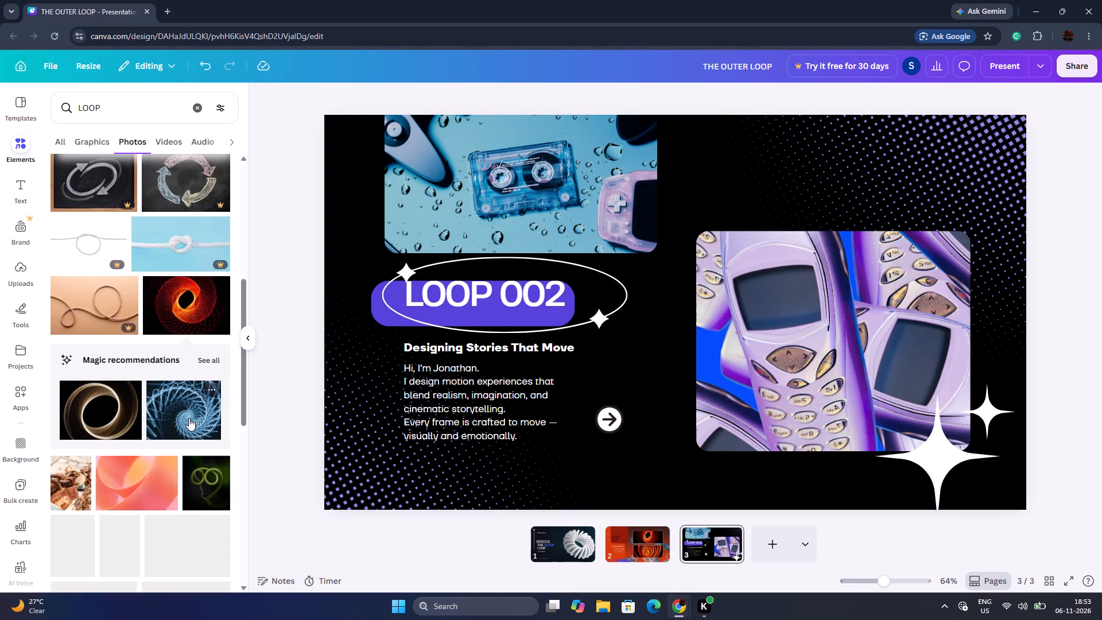
pyautogui.moveTo(189, 418); pyautogui.dragTo(723, 330)
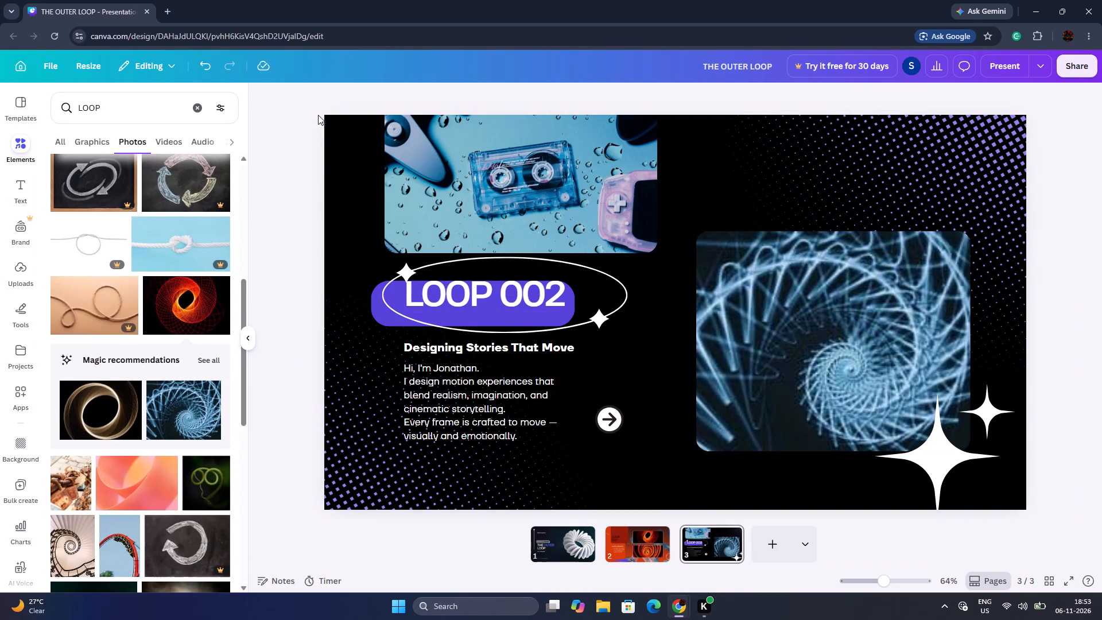
# Set page 3's background to the dark navy blue from the spiral photo's colours.
pyautogui.click(335, 141)
pyautogui.click(664, 100)
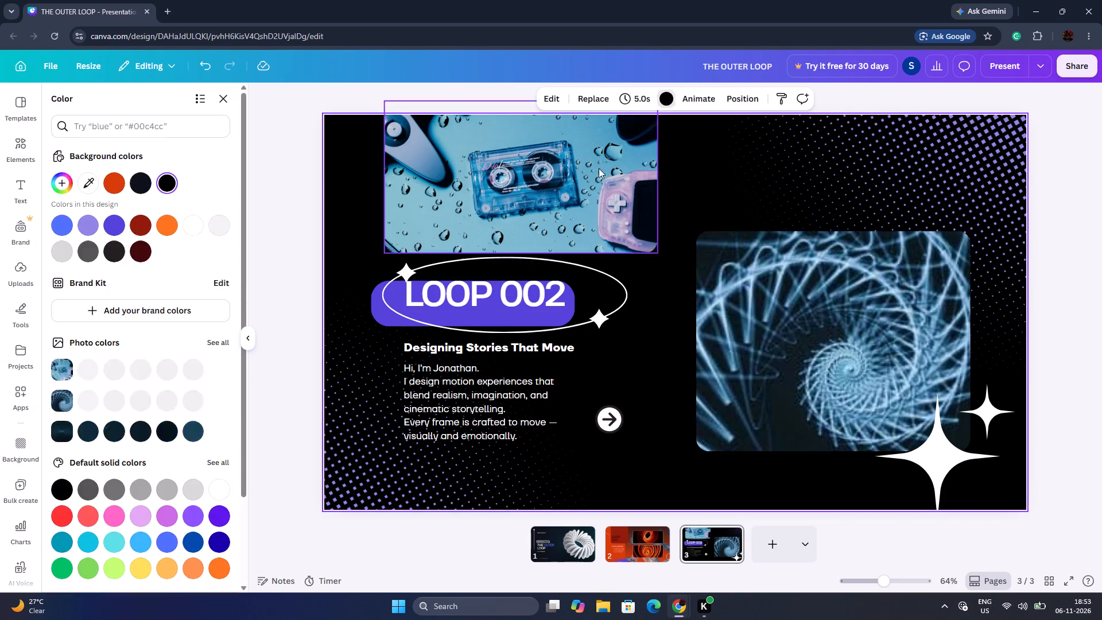
pyautogui.click(188, 392)
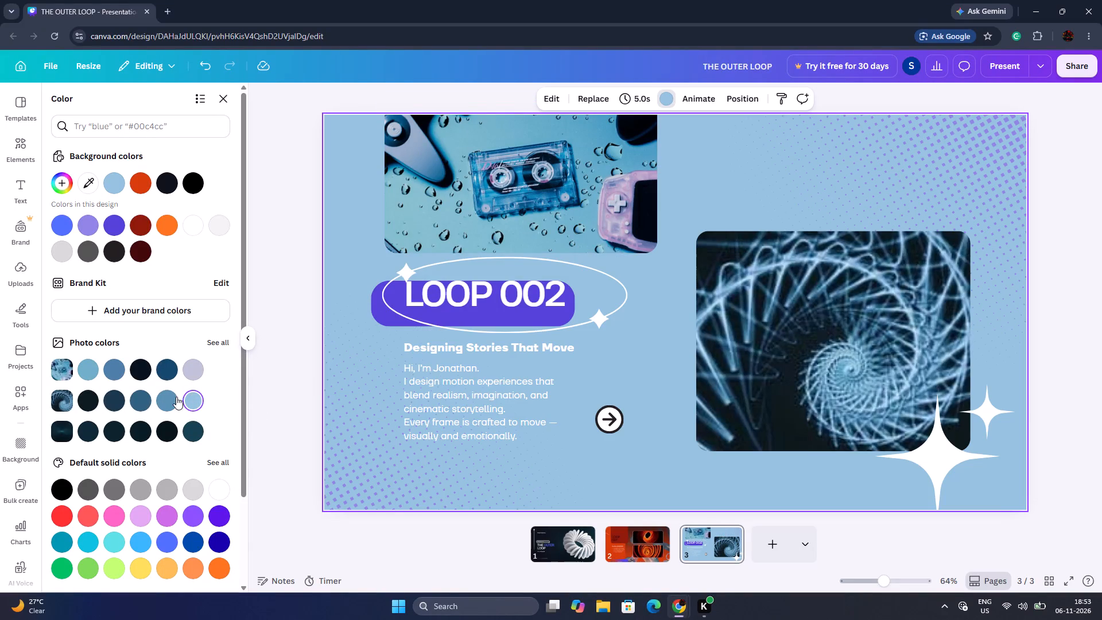
pyautogui.click(172, 397)
pyautogui.click(143, 400)
pyautogui.click(121, 402)
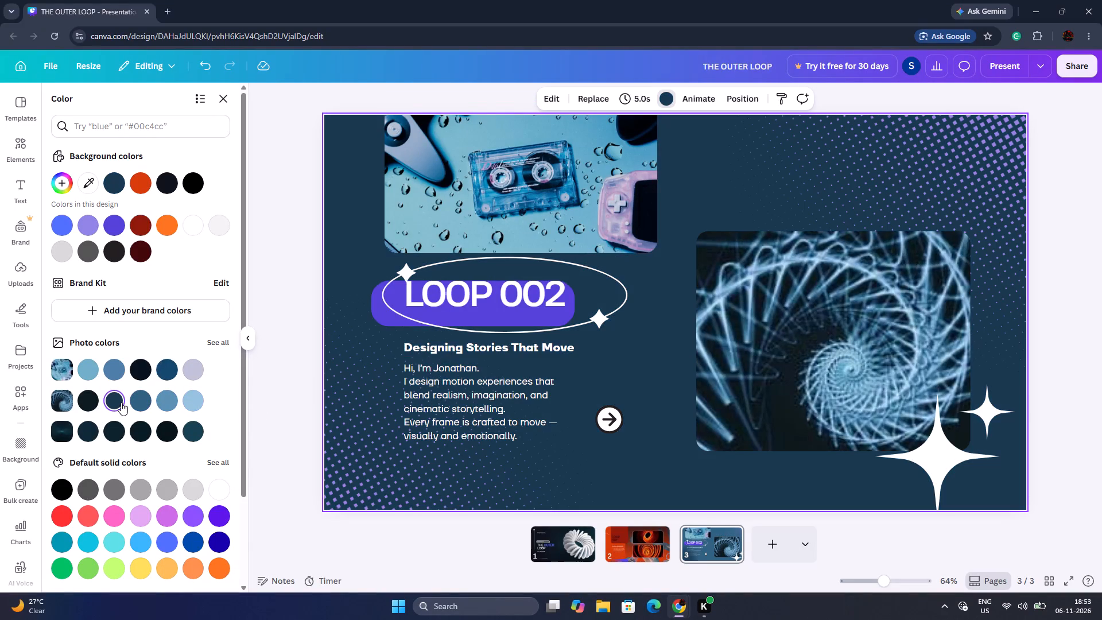
pyautogui.doubleClick(265, 387)
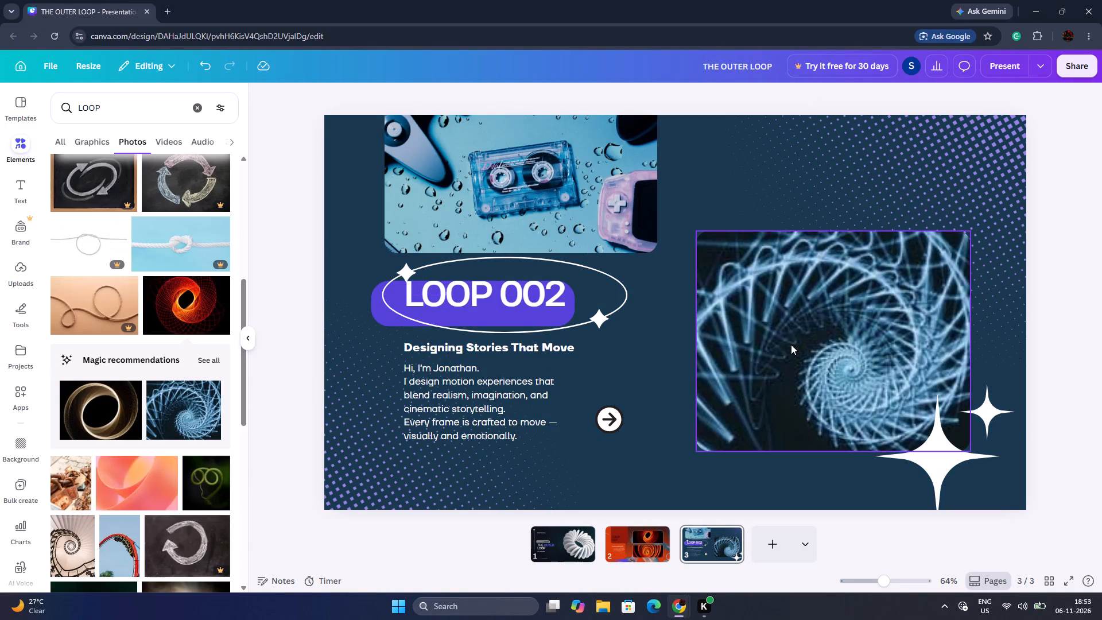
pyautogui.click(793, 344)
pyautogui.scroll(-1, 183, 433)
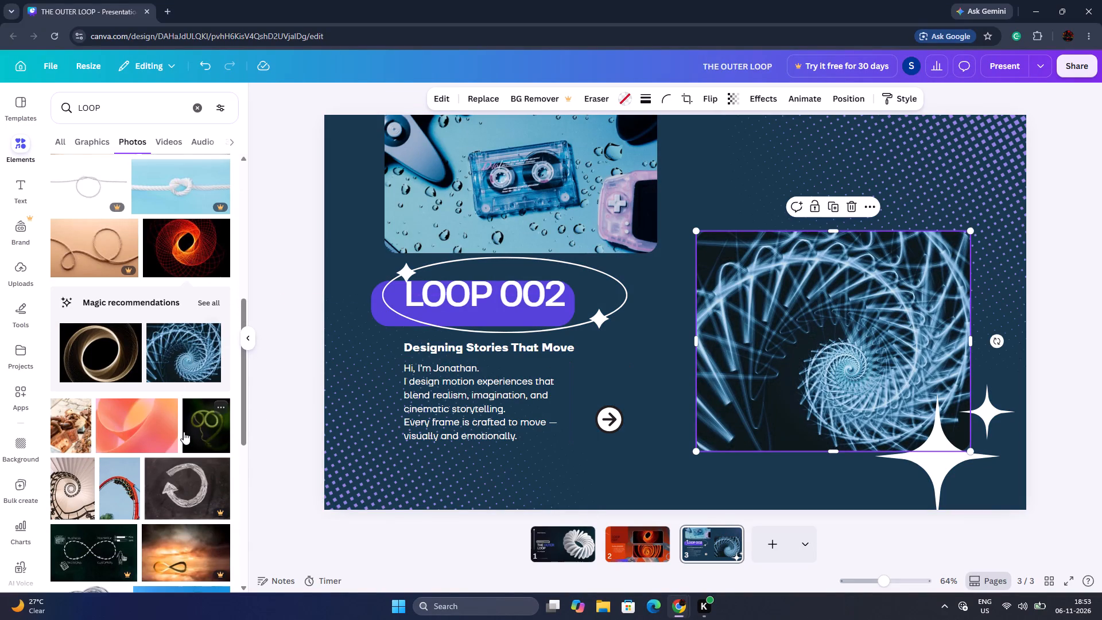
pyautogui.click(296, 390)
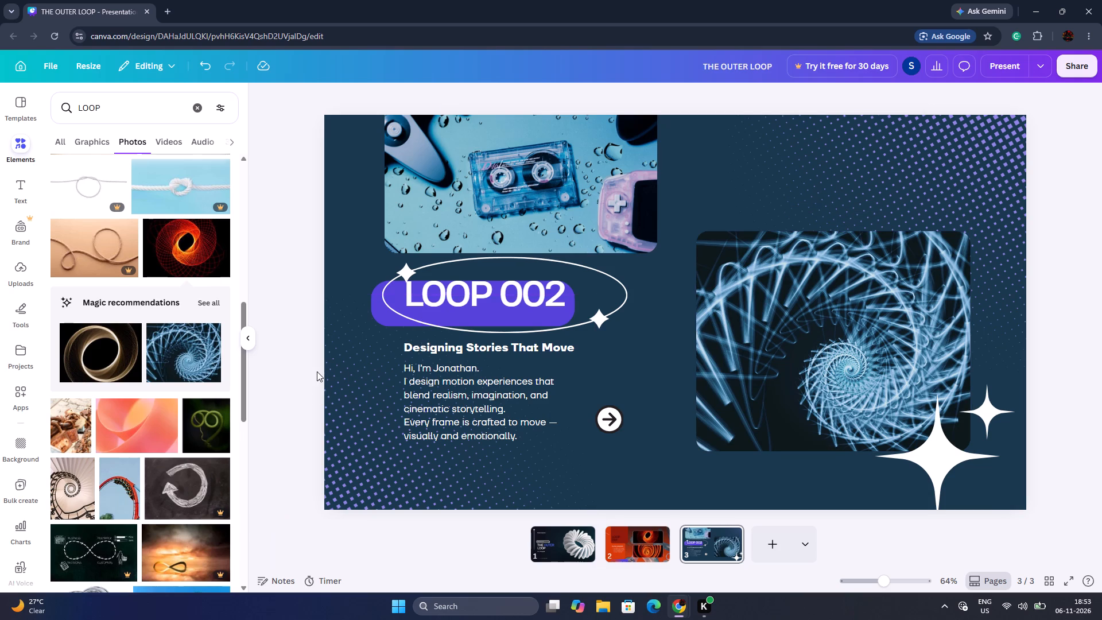
# Replace the subheading "Designing Stories That Move" with "THE 002 LOOOOOP".
pyautogui.doubleClick(449, 354)
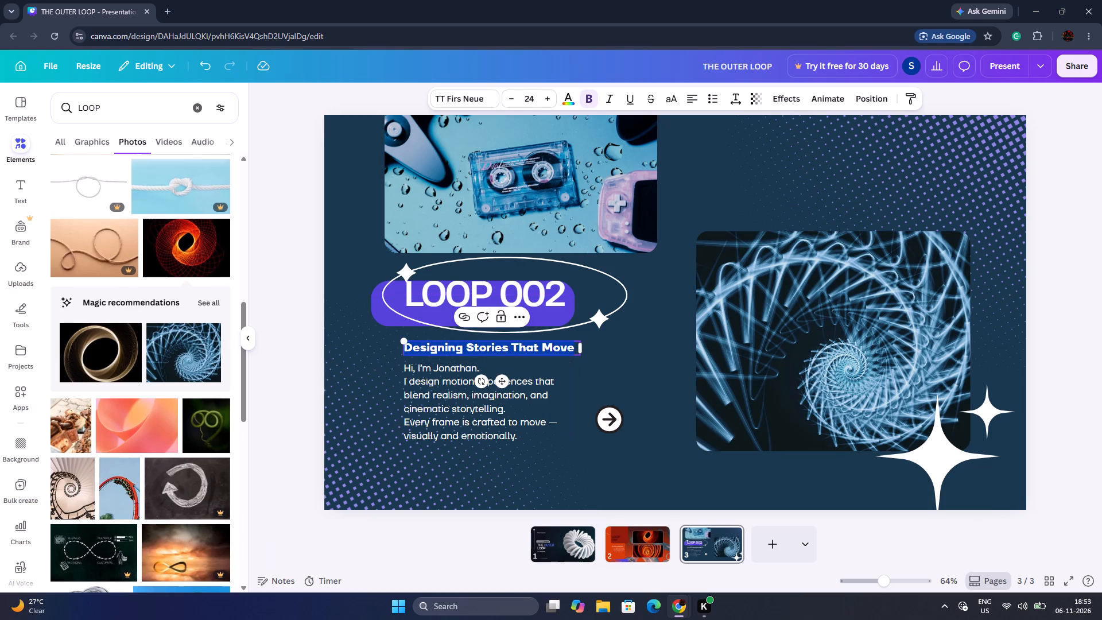
pyautogui.press('BackSpace')
pyautogui.write('LOO')
pyautogui.press('BackSpace')
pyautogui.press('BackSpace')
pyautogui.press('BackSpace')
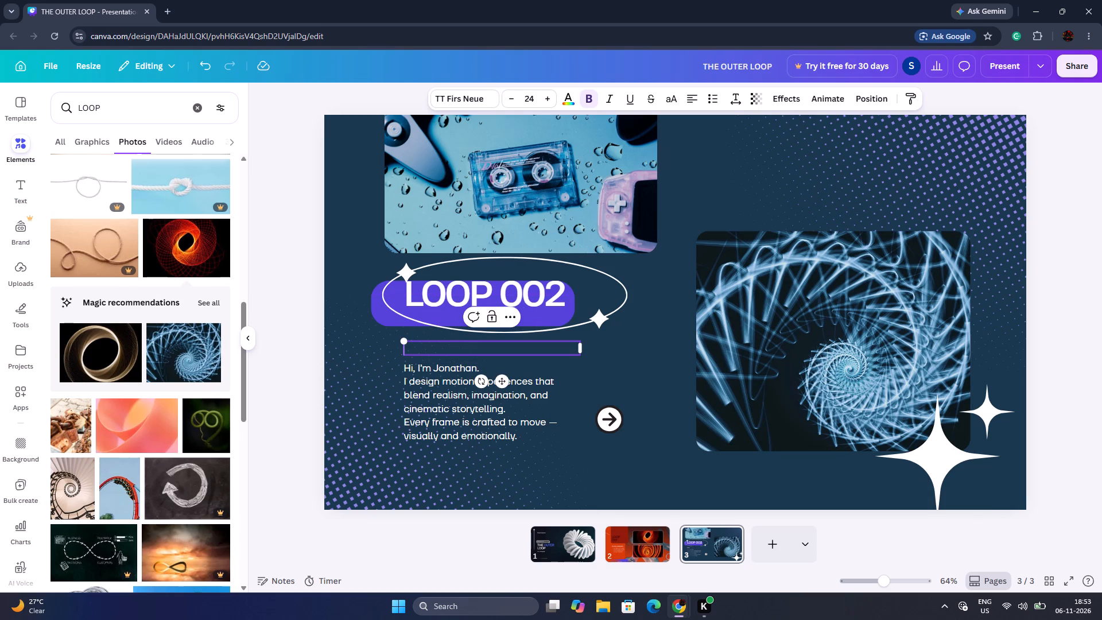
pyautogui.write('THE')
pyautogui.press('space')
pyautogui.write('002 LOOOOOP')
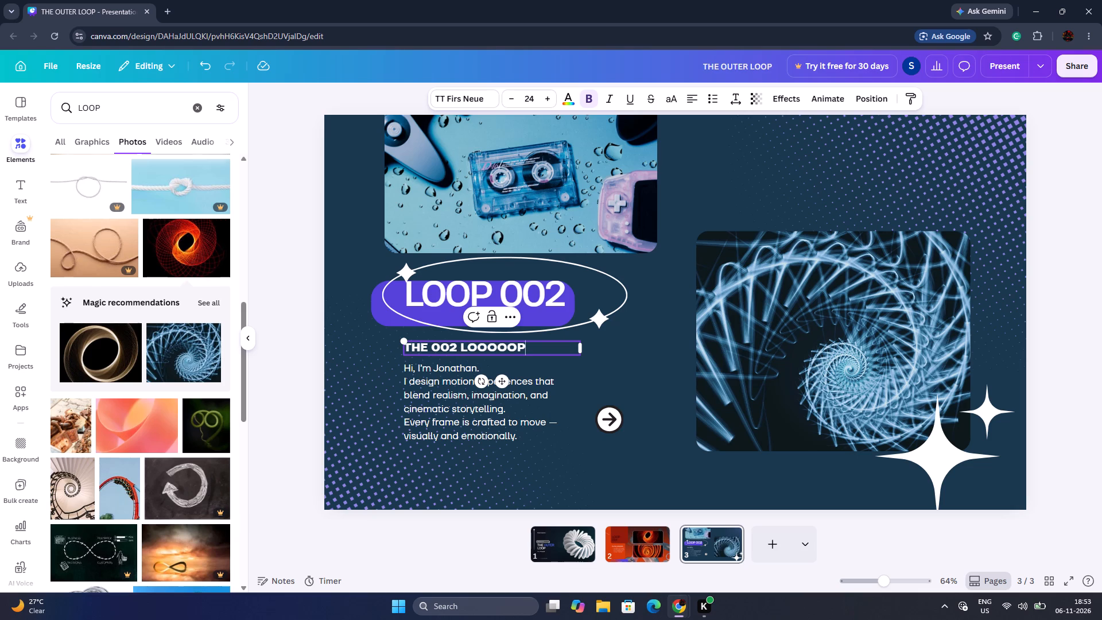
# Replace the paragraph under the subheading with the opening "Loop 002 is forward driven and aims to help others by".
pyautogui.doubleClick(422, 396)
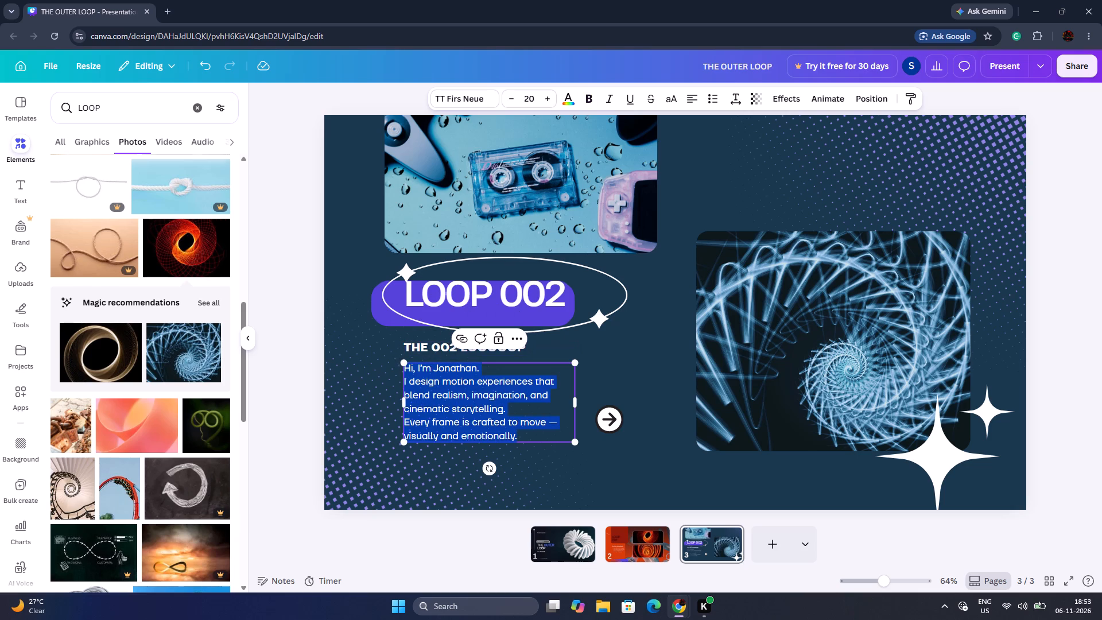
pyautogui.press('BackSpace')
pyautogui.press('l')
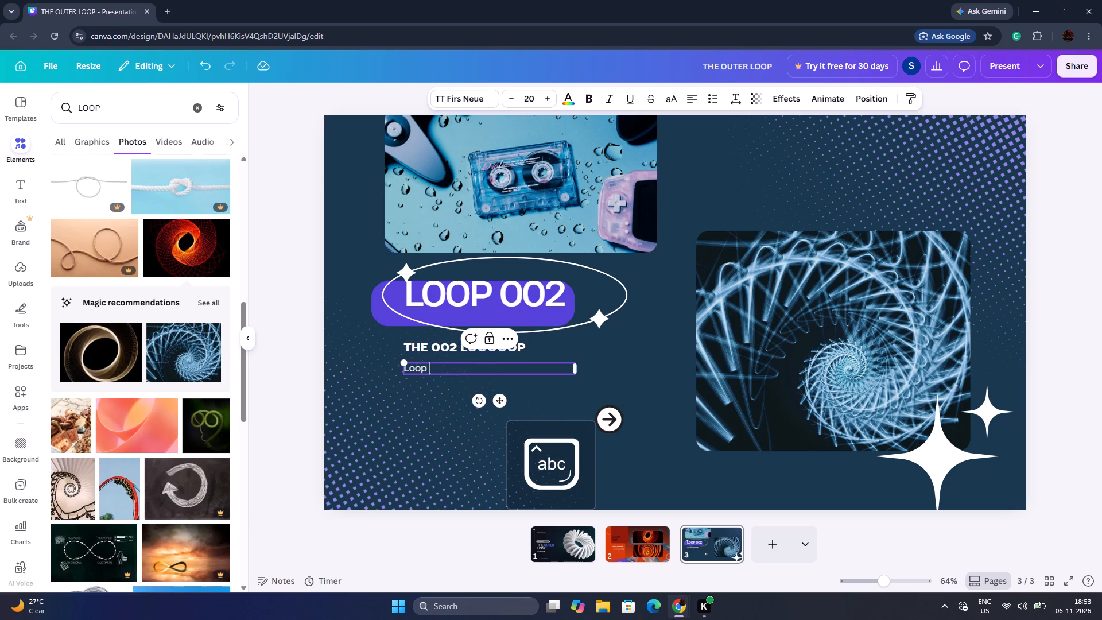
pyautogui.write('002 is forward driven and aims to help others by prob')
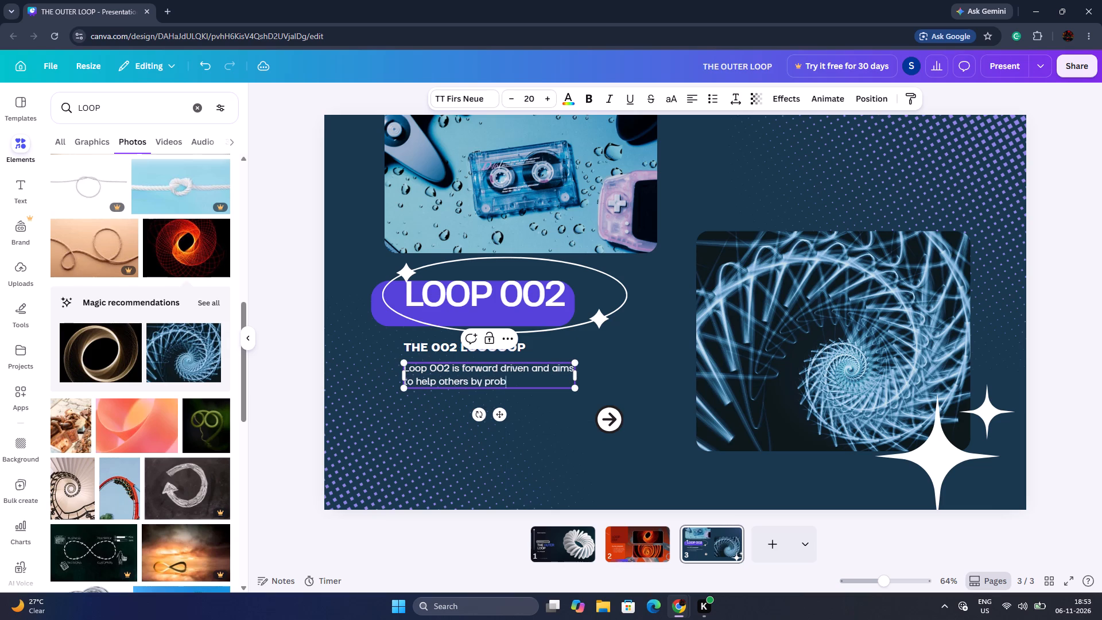
# Complete the paragraph's first sentence with "provising a much more further oriented loop game that is much strong as compared to Loop 001.".
pyautogui.press('BackSpace')
pyautogui.write('vising a much more further oriented loop game that is much strong as compared t')
pyautogui.press('BackSpace')
pyautogui.press('BackSpace')
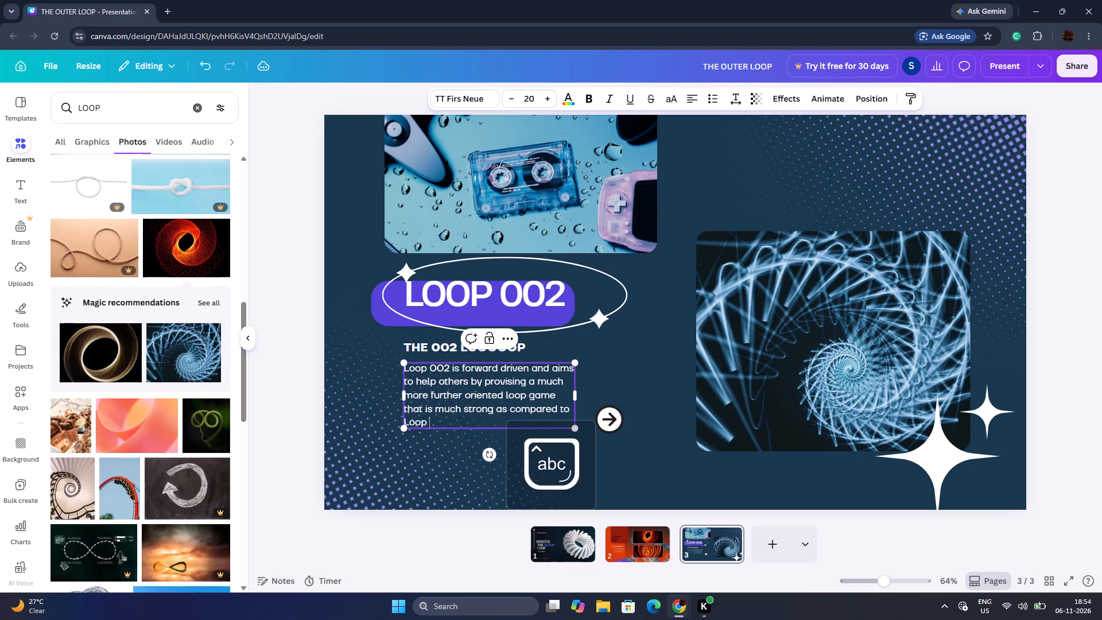
pyautogui.press('BackSpace')
pyautogui.write('001.')
pyautogui.press('space')
# Add a new line to the paragraph reading "Loop 001 is much basic and lacks many supports as compared to LOOP 002.".
pyautogui.press('Return')
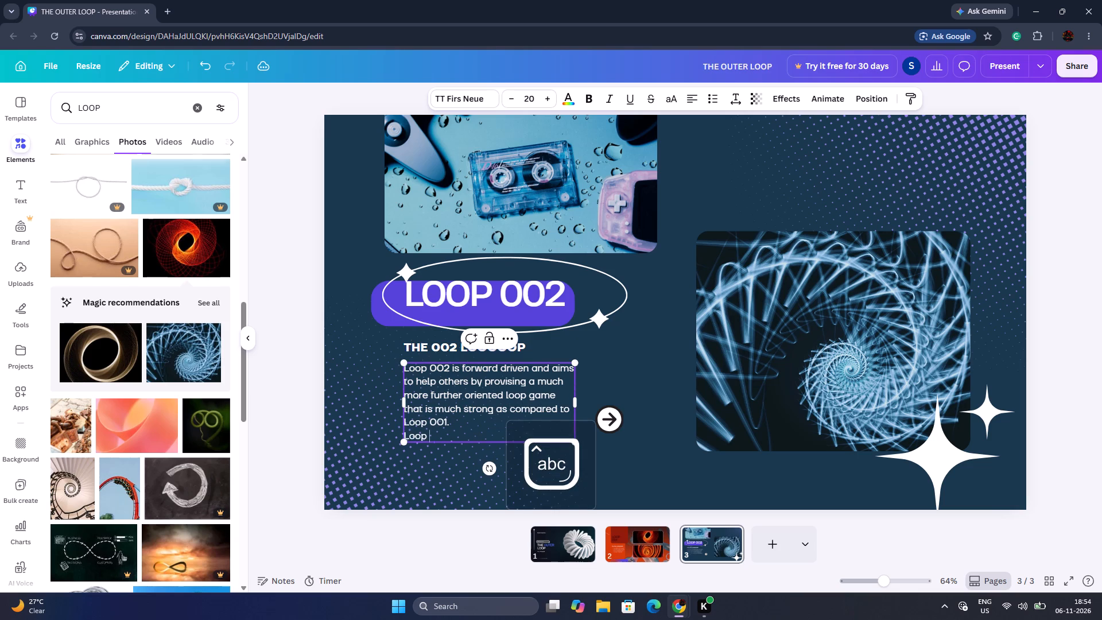
pyautogui.write('001 costs')
pyautogui.press('space')
pyautogui.press('BackSpace')
pyautogui.press('BackSpace')
pyautogui.press('BackSpace')
pyautogui.press('BackSpace')
pyautogui.press('BackSpace')
pyautogui.press('BackSpace')
pyautogui.press('BackSpace')
pyautogui.press('space')
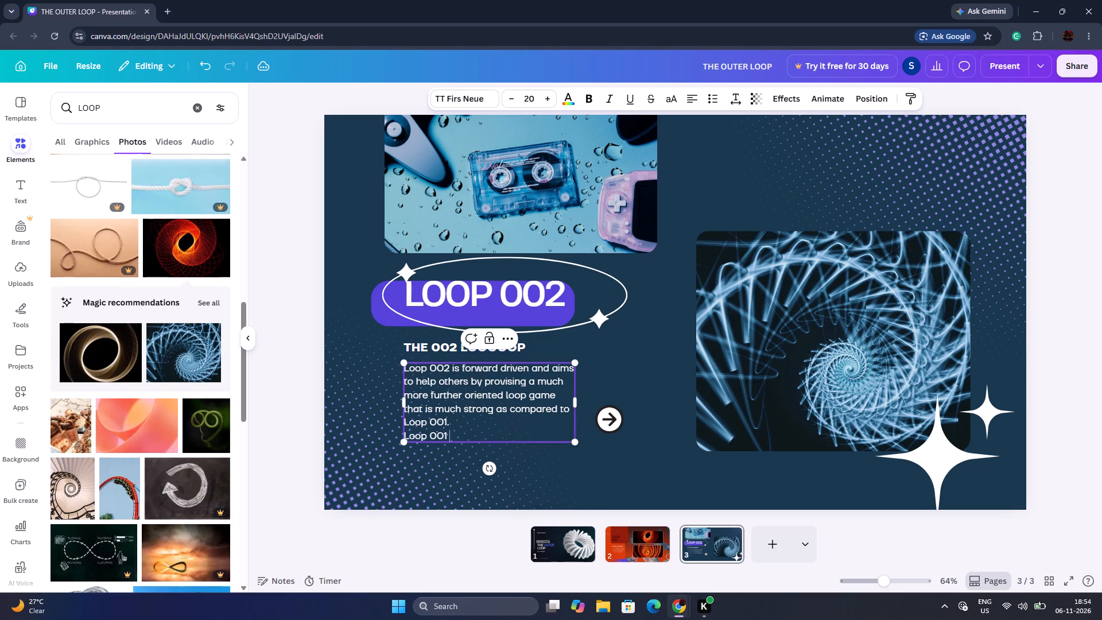
pyautogui.write('is much')
pyautogui.press('space')
pyautogui.write('ba')
pyautogui.press('BackSpace')
pyautogui.press('b')
pyautogui.press('BackSpace')
pyautogui.write('asoc')
pyautogui.press('BackSpace')
pyautogui.press('BackSpace')
pyautogui.write('is')
pyautogui.press('space')
pyautogui.press('BackSpace')
pyautogui.press('BackSpace')
pyautogui.press('BackSpace')
pyautogui.press('c')
pyautogui.press('BackSpace')
pyautogui.write('ic and lacks m')
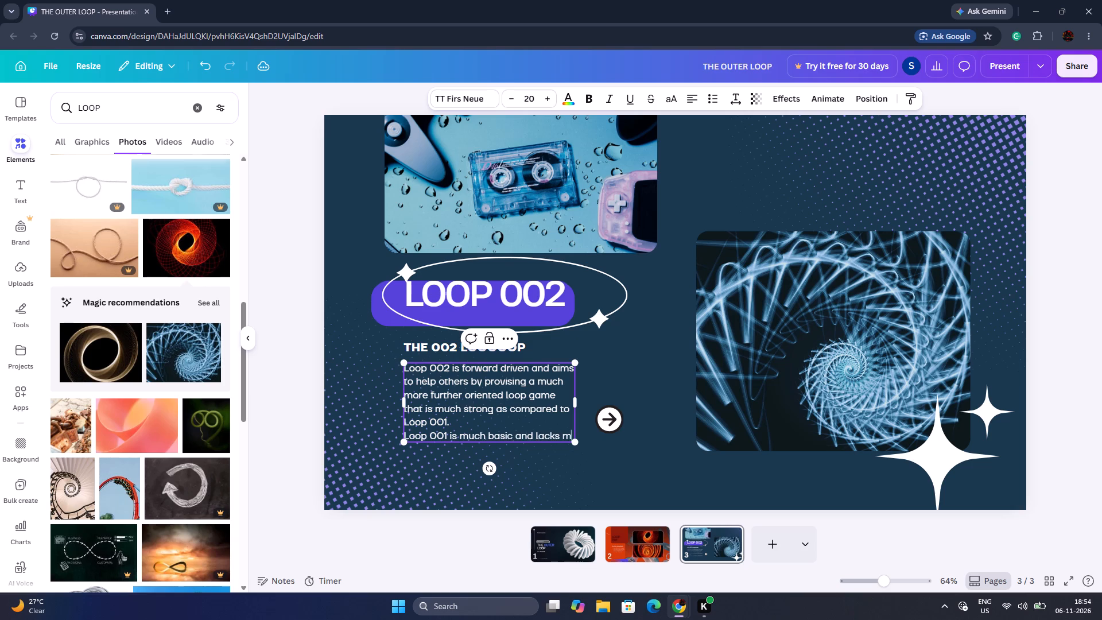
pyautogui.write('any supports')
pyautogui.press('space')
pyautogui.write('as compared to')
pyautogui.press('space')
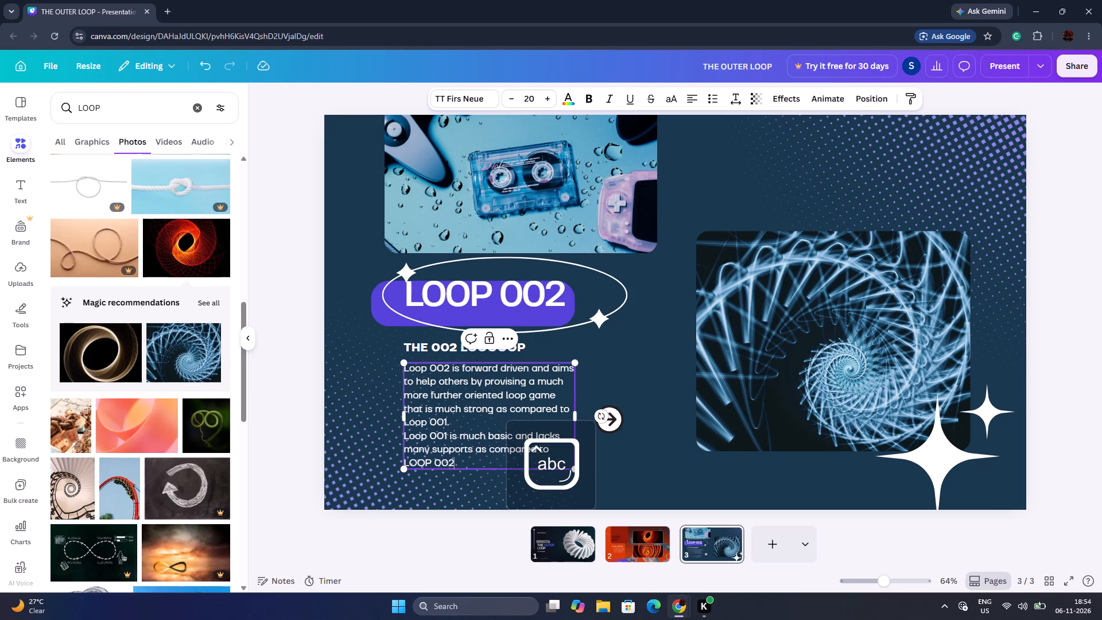
pyautogui.press('.')
pyautogui.click(648, 470)
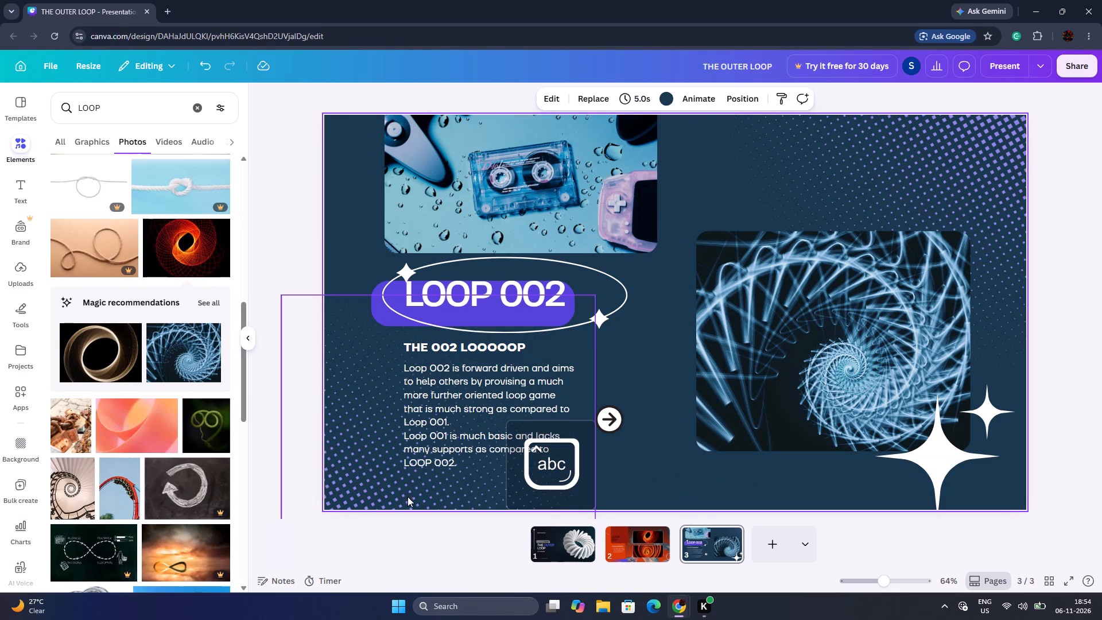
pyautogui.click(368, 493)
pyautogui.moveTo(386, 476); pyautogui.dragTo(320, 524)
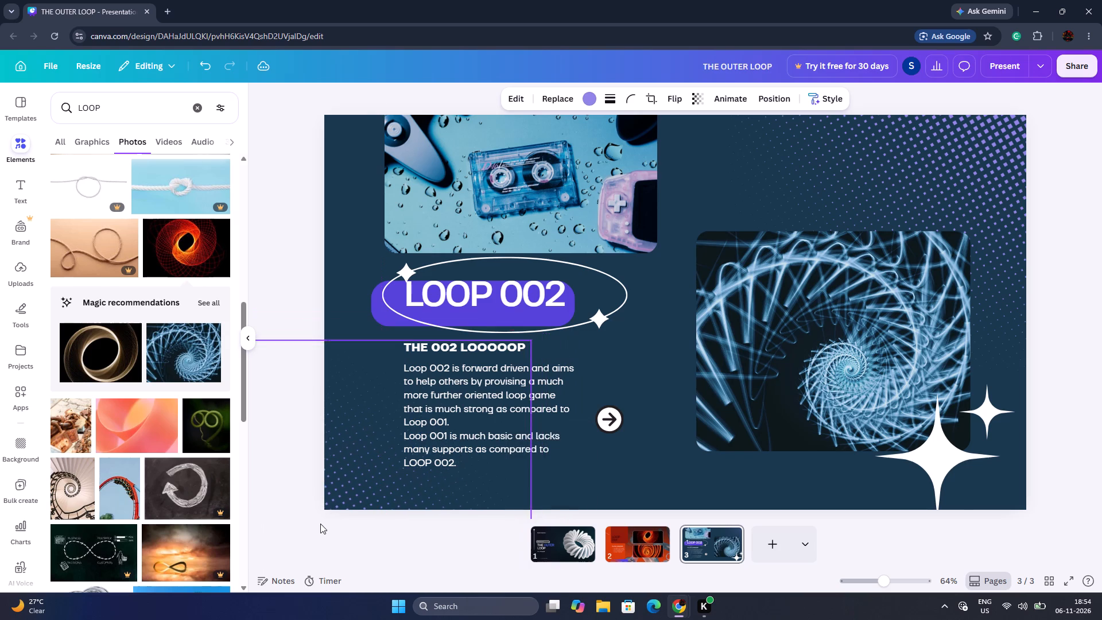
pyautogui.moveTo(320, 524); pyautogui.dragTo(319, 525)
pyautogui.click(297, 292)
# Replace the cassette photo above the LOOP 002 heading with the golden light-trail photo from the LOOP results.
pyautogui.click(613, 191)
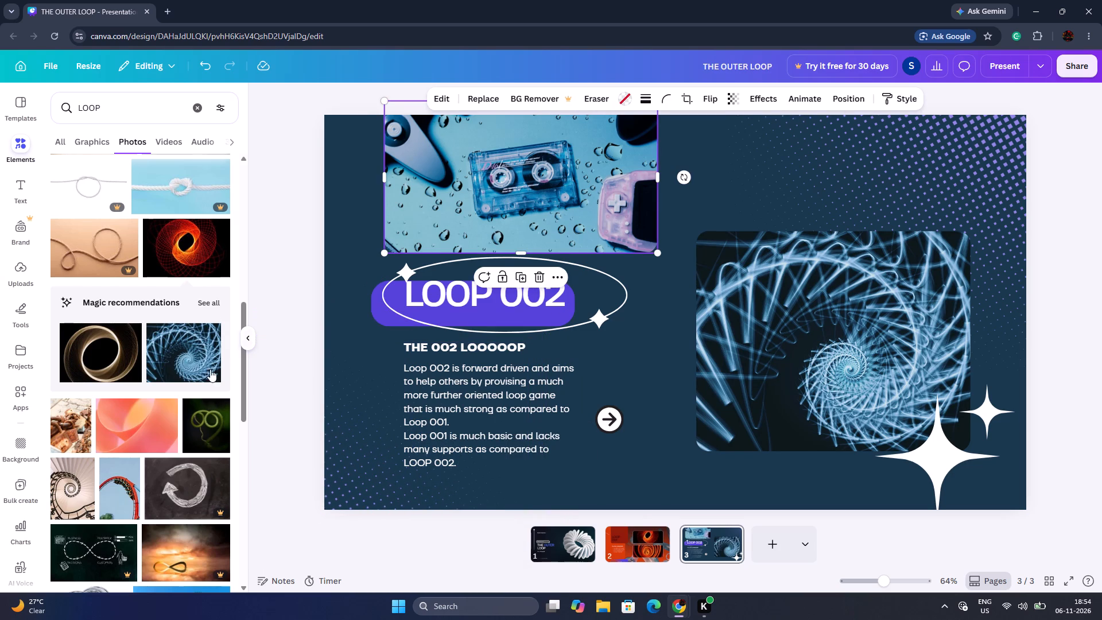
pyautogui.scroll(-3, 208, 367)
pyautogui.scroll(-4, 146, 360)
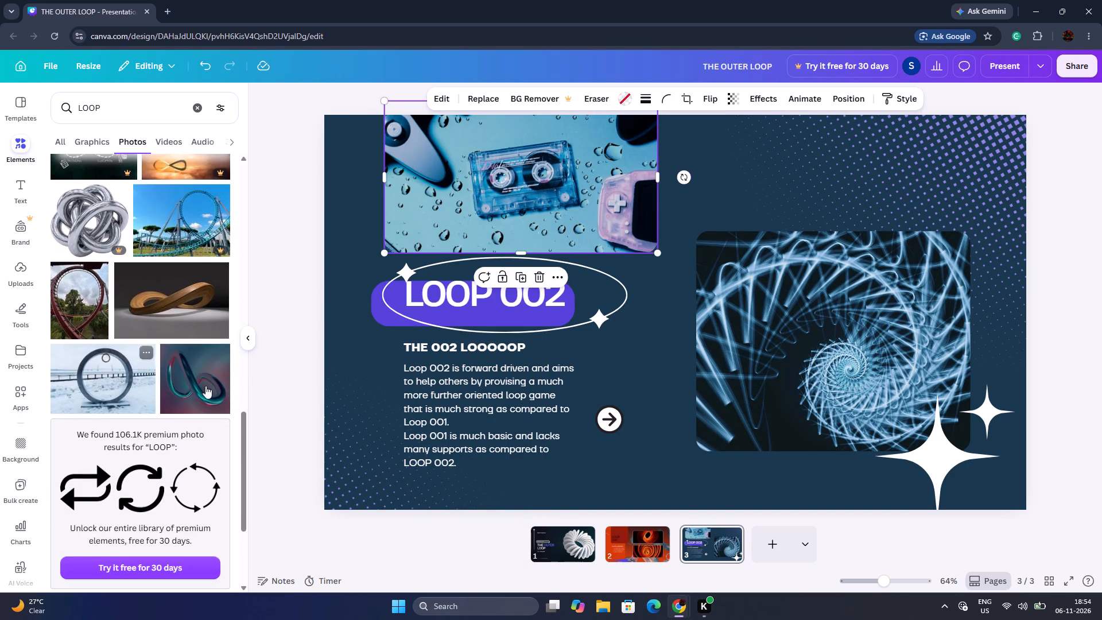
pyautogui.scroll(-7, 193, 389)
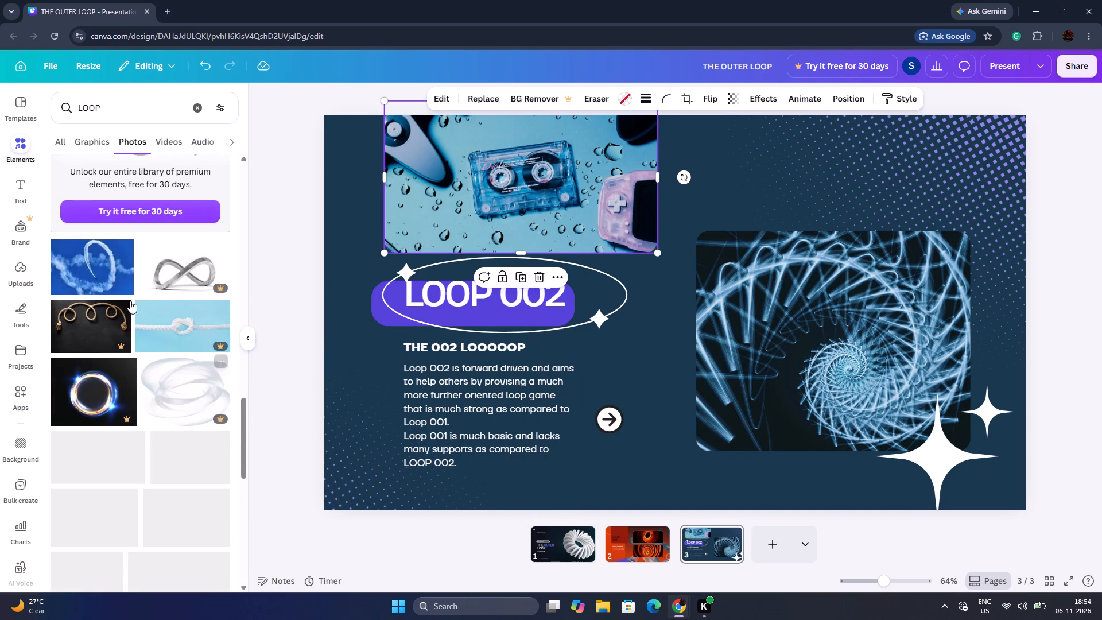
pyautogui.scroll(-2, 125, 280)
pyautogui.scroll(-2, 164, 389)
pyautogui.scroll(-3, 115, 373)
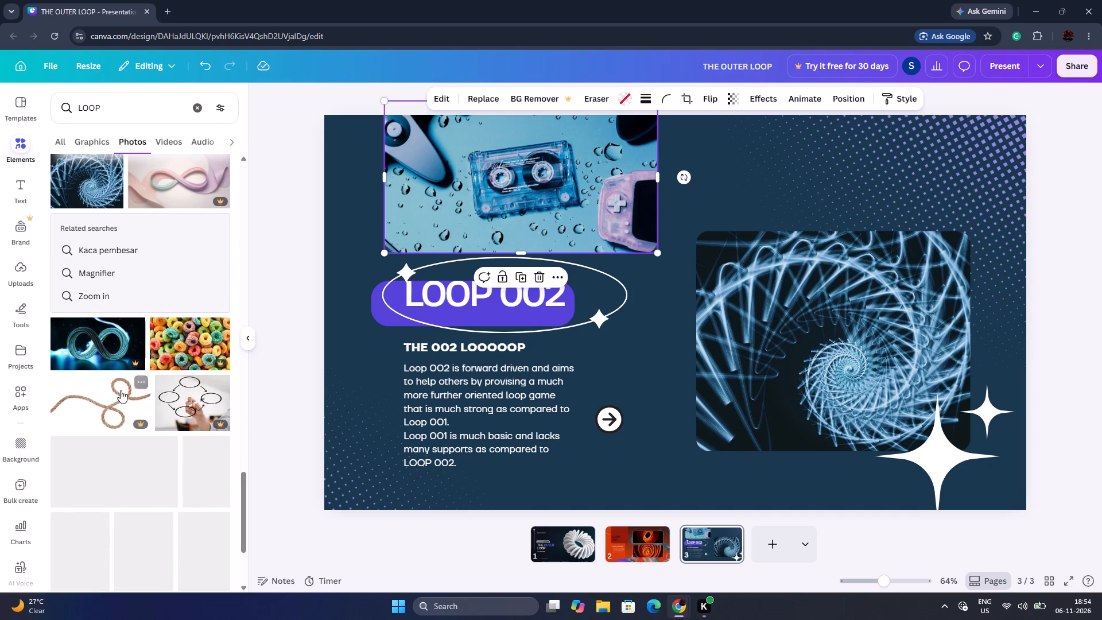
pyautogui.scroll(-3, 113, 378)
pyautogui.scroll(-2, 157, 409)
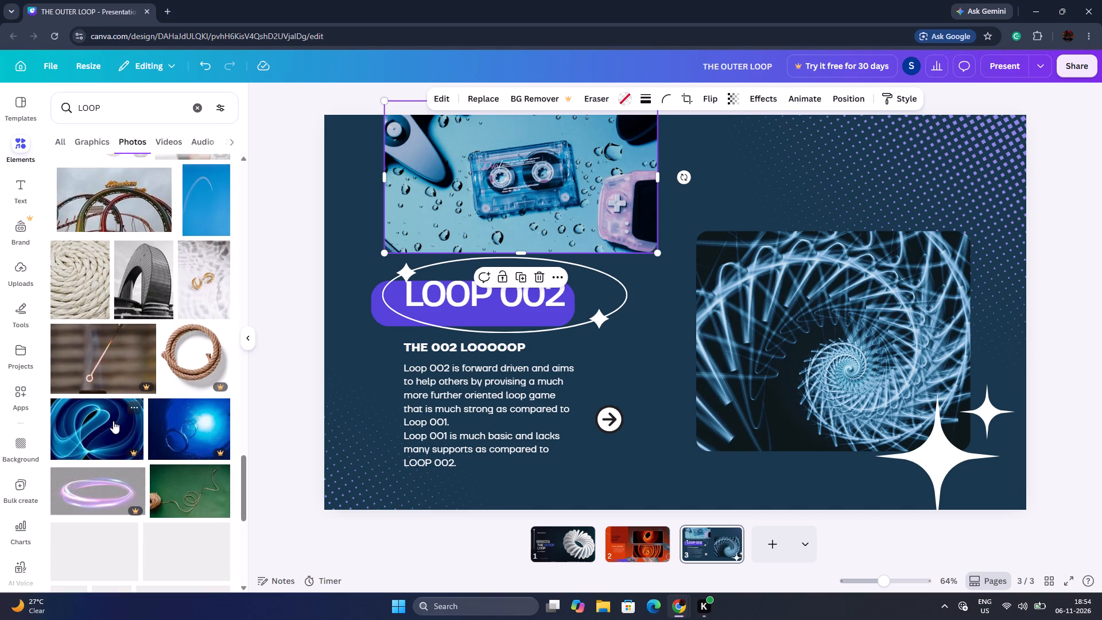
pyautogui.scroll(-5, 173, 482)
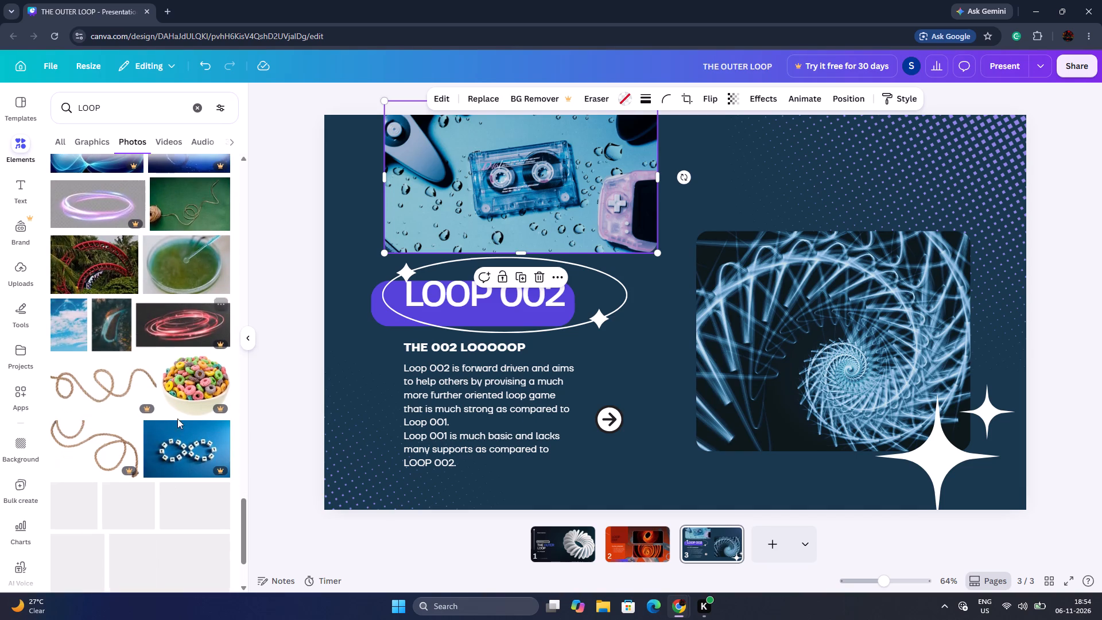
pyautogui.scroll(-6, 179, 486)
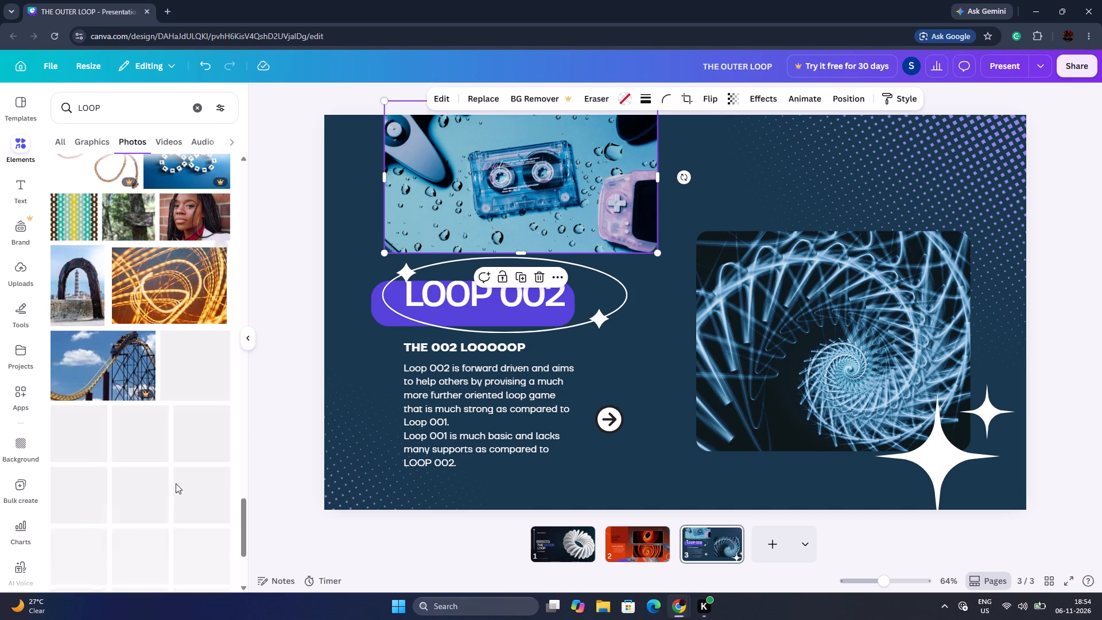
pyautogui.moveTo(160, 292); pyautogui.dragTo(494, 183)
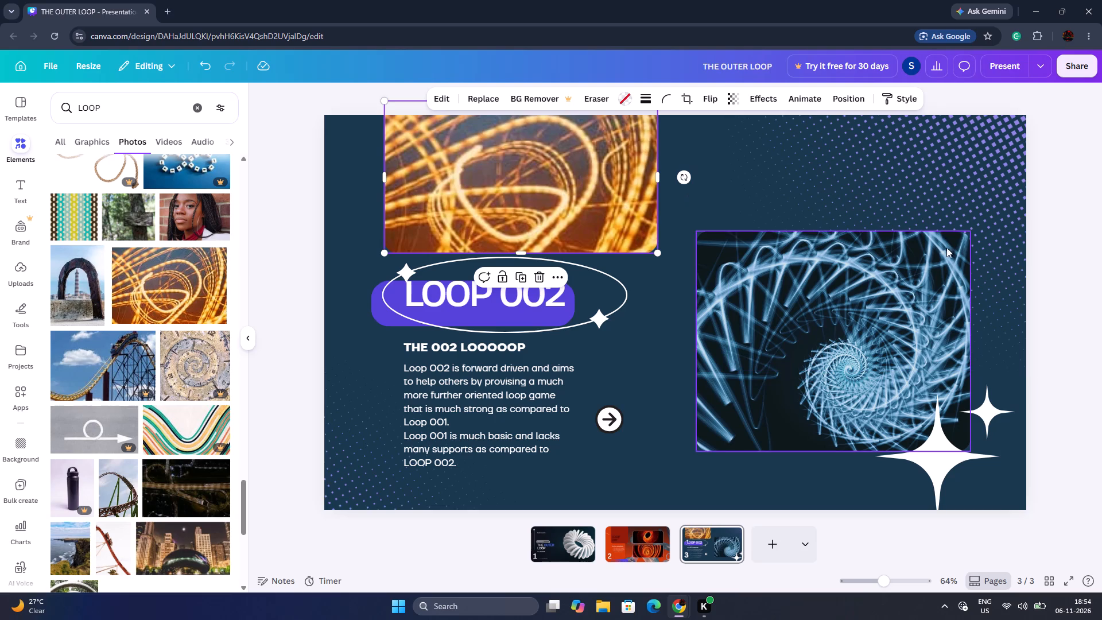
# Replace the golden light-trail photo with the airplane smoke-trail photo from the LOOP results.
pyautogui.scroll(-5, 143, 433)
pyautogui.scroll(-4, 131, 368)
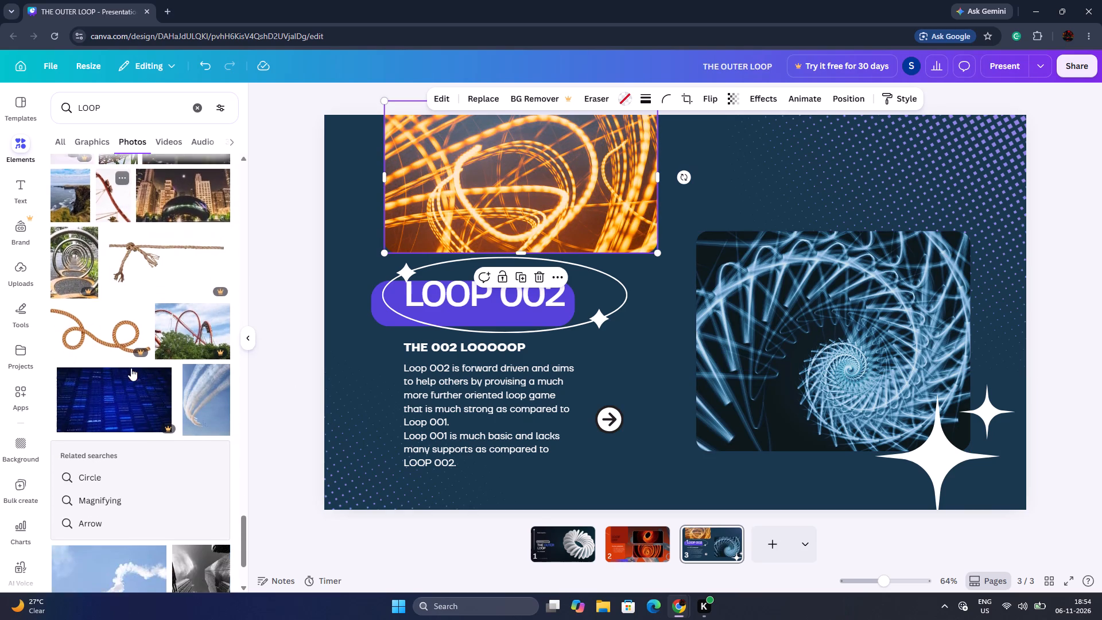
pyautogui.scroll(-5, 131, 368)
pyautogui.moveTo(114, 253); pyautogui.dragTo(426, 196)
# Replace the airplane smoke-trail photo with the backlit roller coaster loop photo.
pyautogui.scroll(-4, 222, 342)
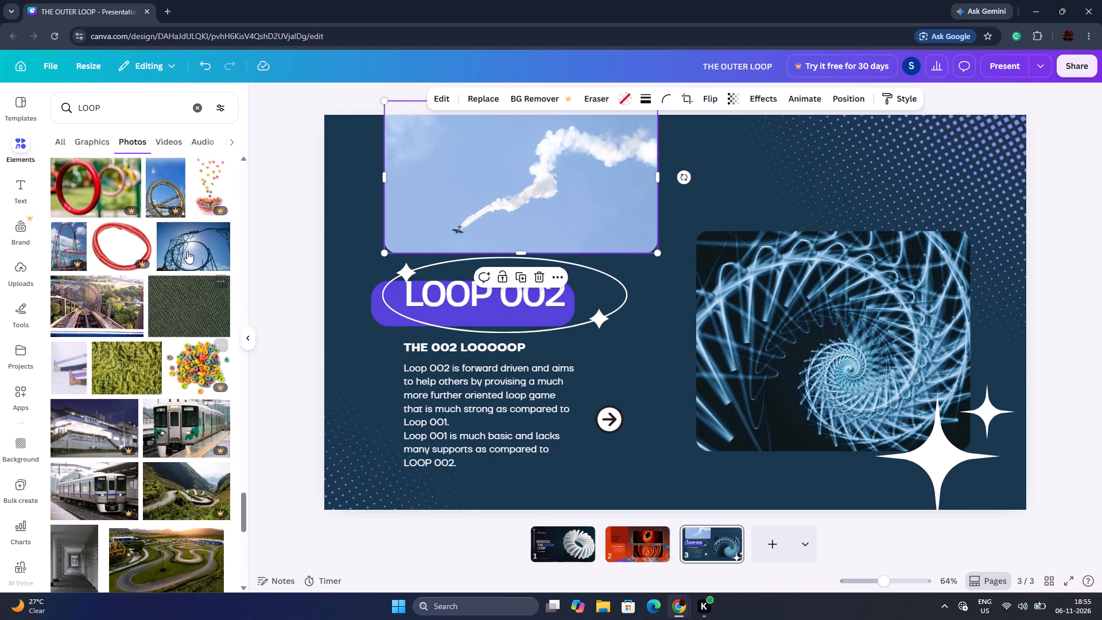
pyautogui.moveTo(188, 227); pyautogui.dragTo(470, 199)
# Replace the roller coaster photo with the purple infinity-shaped light-trail photo from the LOOP results.
pyautogui.scroll(-6, 254, 356)
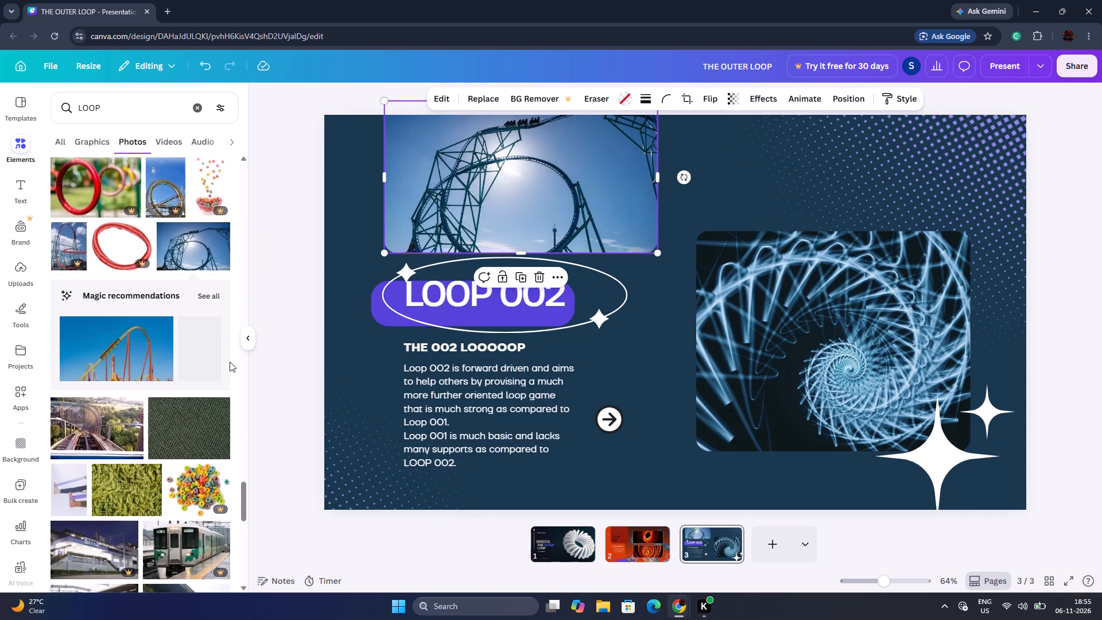
pyautogui.scroll(-4, 230, 362)
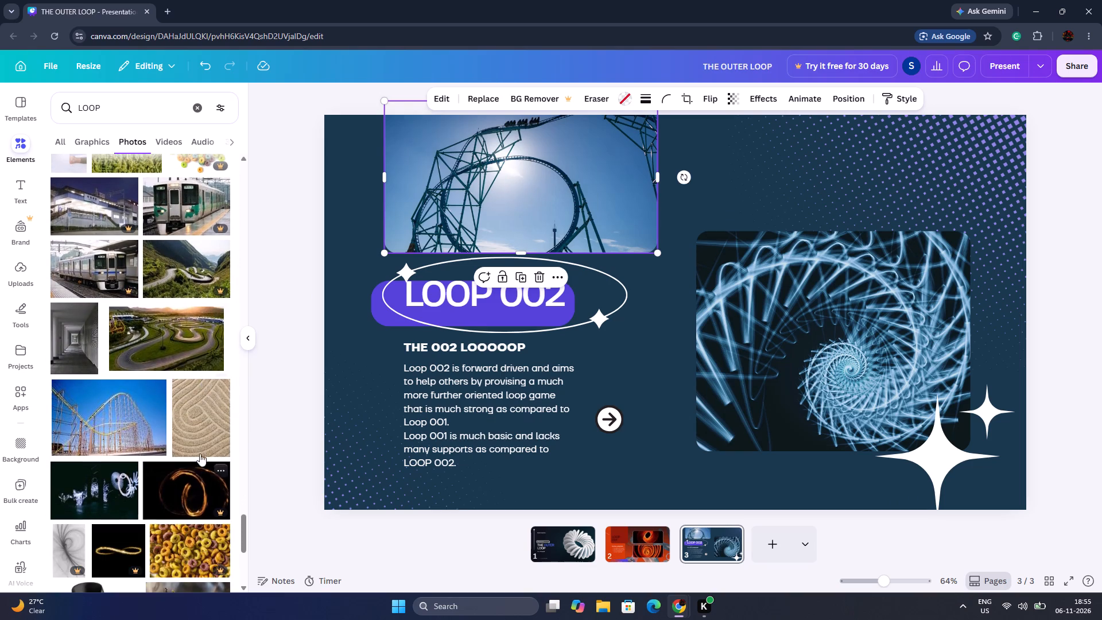
pyautogui.scroll(12, 200, 431)
pyautogui.moveTo(240, 477); pyautogui.dragTo(267, 134)
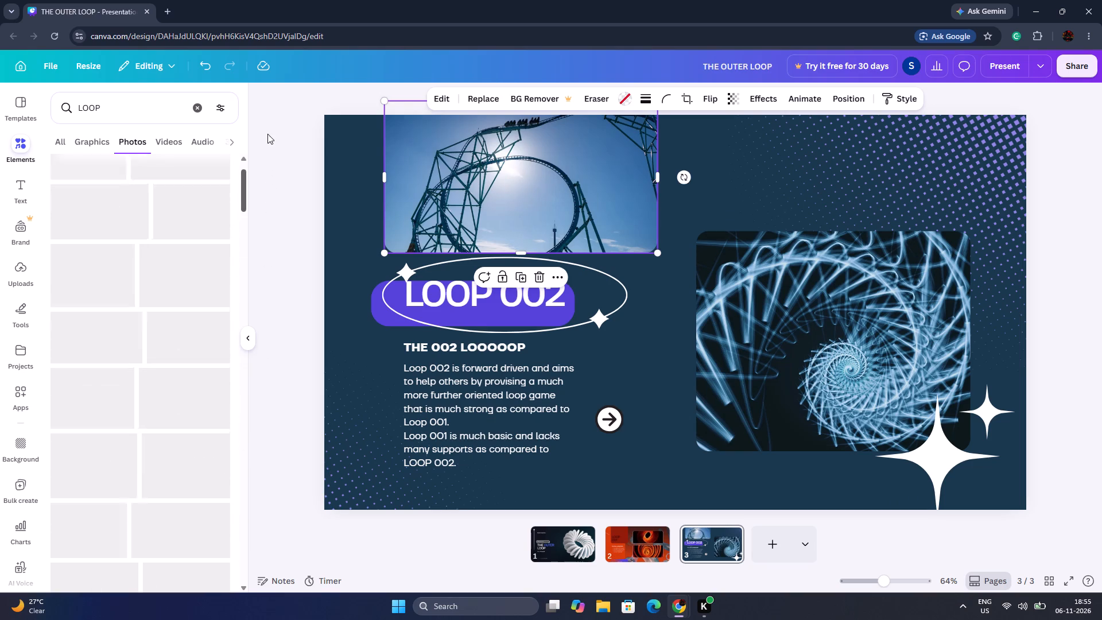
pyautogui.moveTo(267, 134); pyautogui.dragTo(267, 130)
pyautogui.scroll(-1, 179, 347)
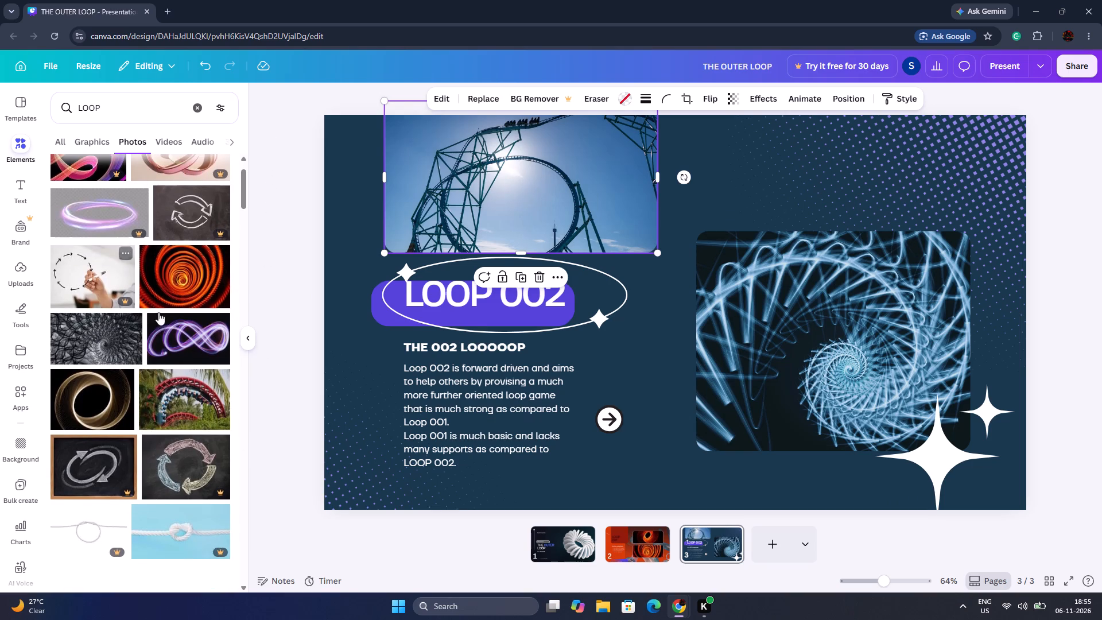
pyautogui.scroll(-1, 160, 313)
pyautogui.moveTo(168, 320); pyautogui.dragTo(190, 307)
pyautogui.moveTo(184, 290); pyautogui.dragTo(583, 224)
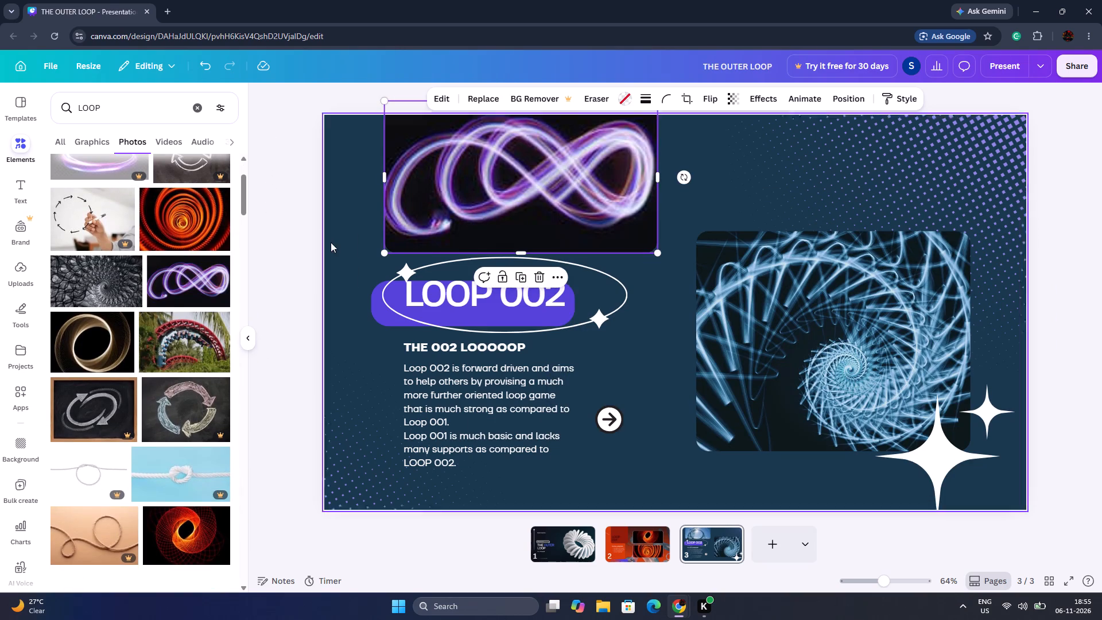
pyautogui.click(280, 254)
pyautogui.click(280, 254)
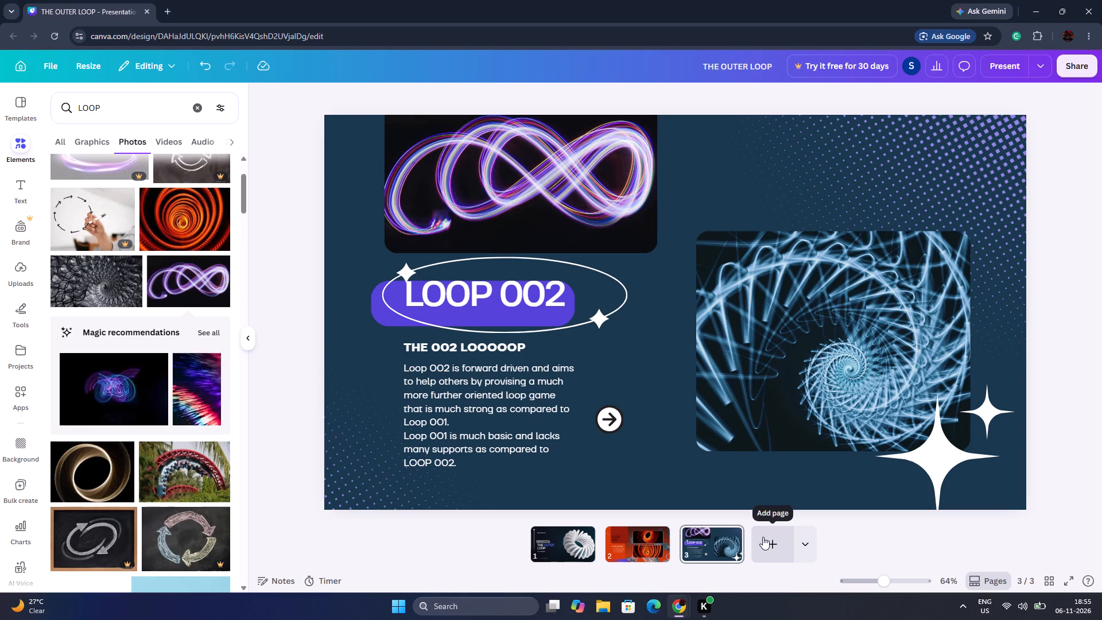
# Add a fourth page and apply the red "Philosophy" layout from the Purple Modern Creative Portfolio template.
pyautogui.click(763, 537)
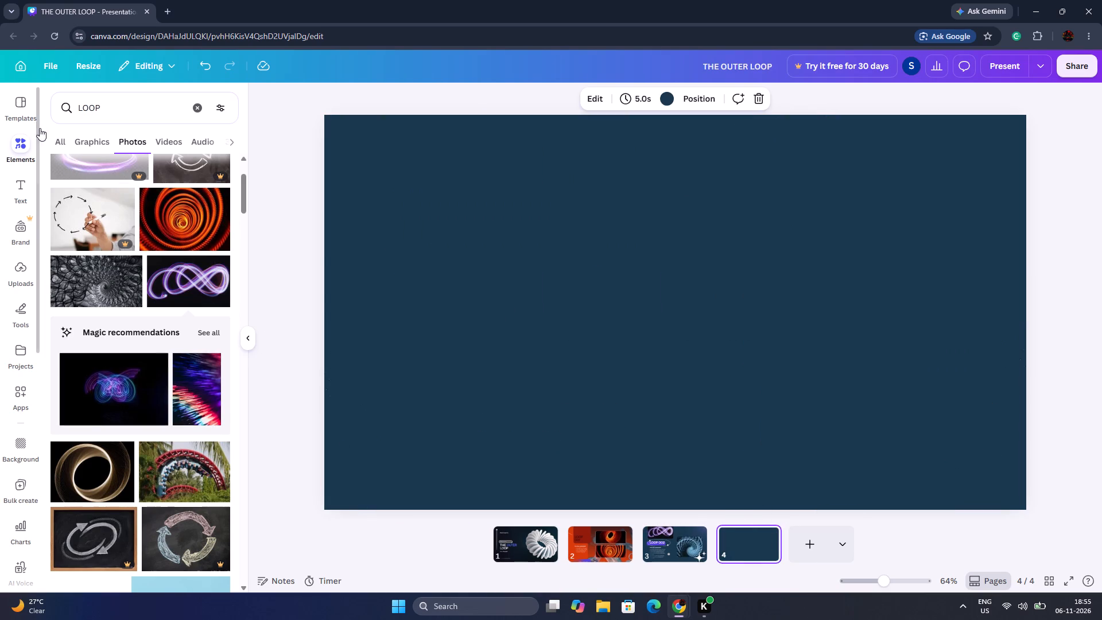
pyautogui.click(36, 121)
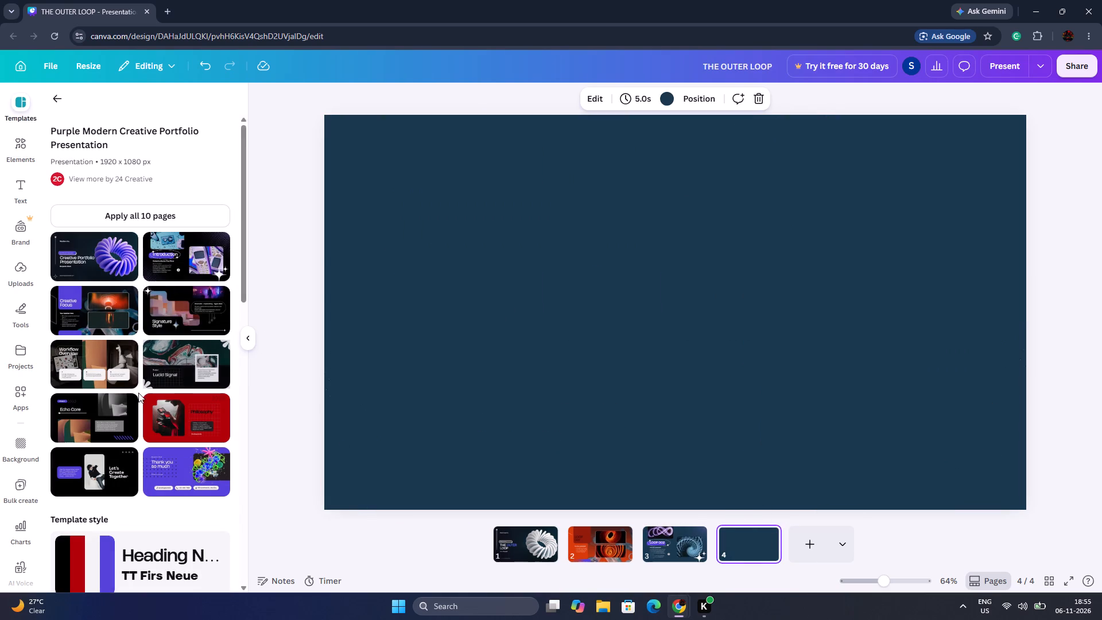
pyautogui.click(186, 414)
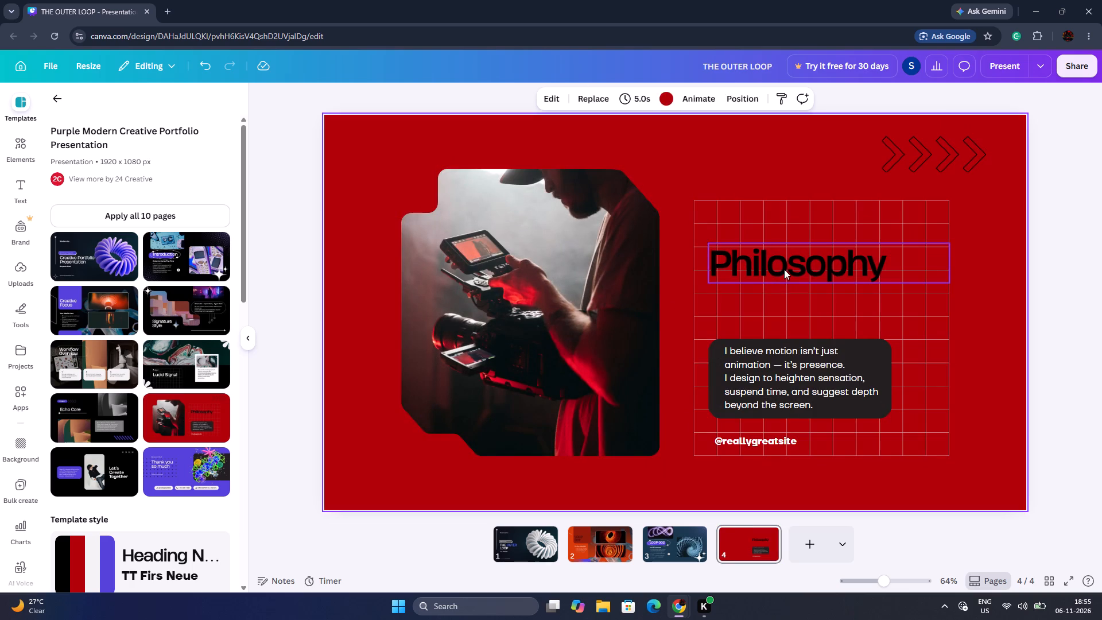
# Replace the "Philosophy" heading on page 4 with "LOOP 003".
pyautogui.doubleClick(784, 269)
pyautogui.press('BackSpace')
pyautogui.write('loo')
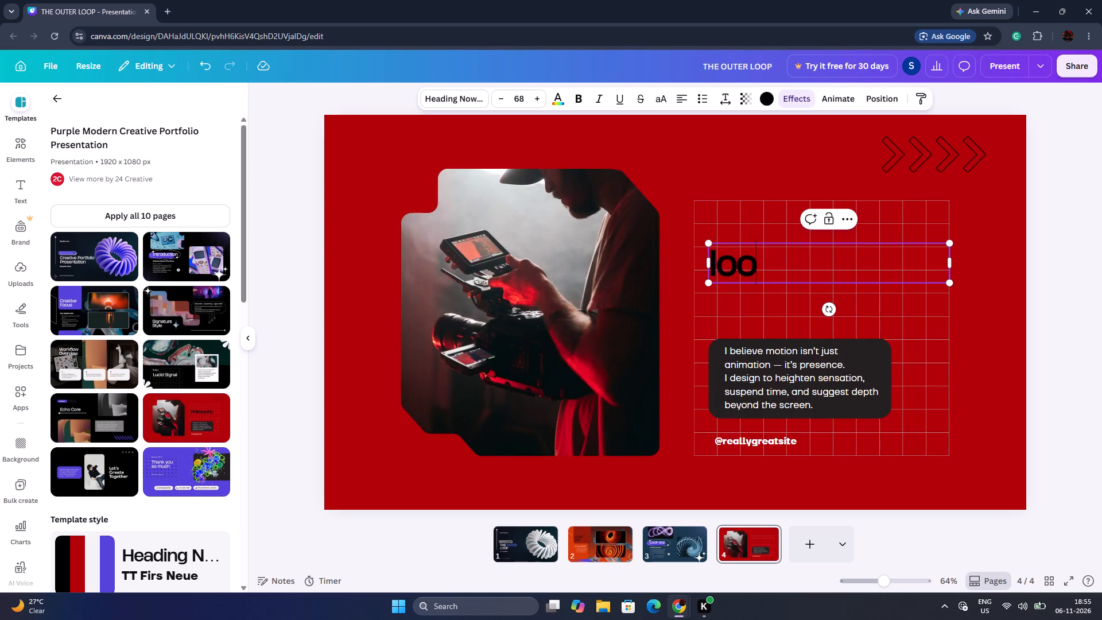
pyautogui.press('BackSpace')
pyautogui.press('BackSpace')
pyautogui.press('BackSpace')
pyautogui.write('LOOP 003')
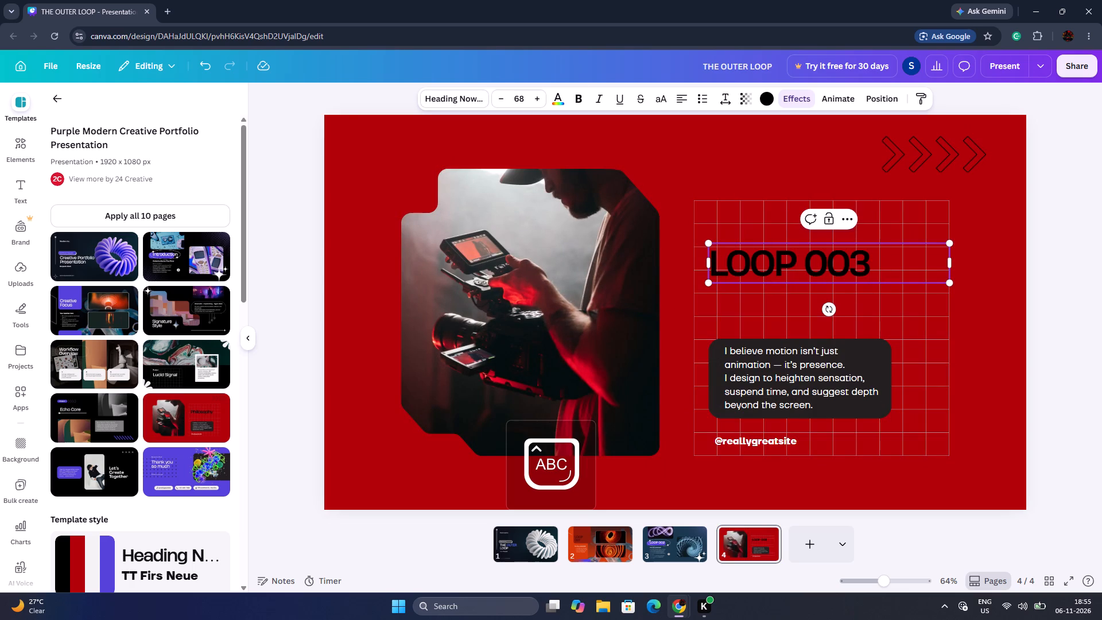
# Replace the paragraph under the "LOOP 003" heading with "The ultimate loop is loop 003." and "Best in the game till date." on separate lines.
pyautogui.doubleClick(806, 366)
pyautogui.press('BackSpace')
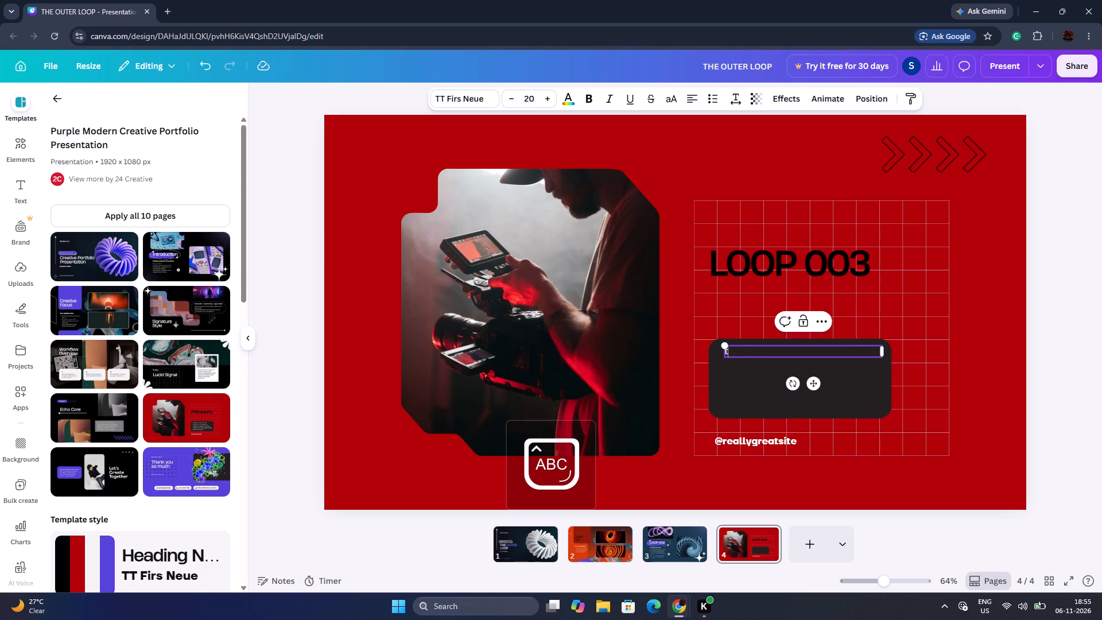
pyautogui.press('BackSpace')
pyautogui.press('BackSpace')
pyautogui.press('BackSpace')
pyautogui.press('BackSpace')
pyautogui.press('BackSpace')
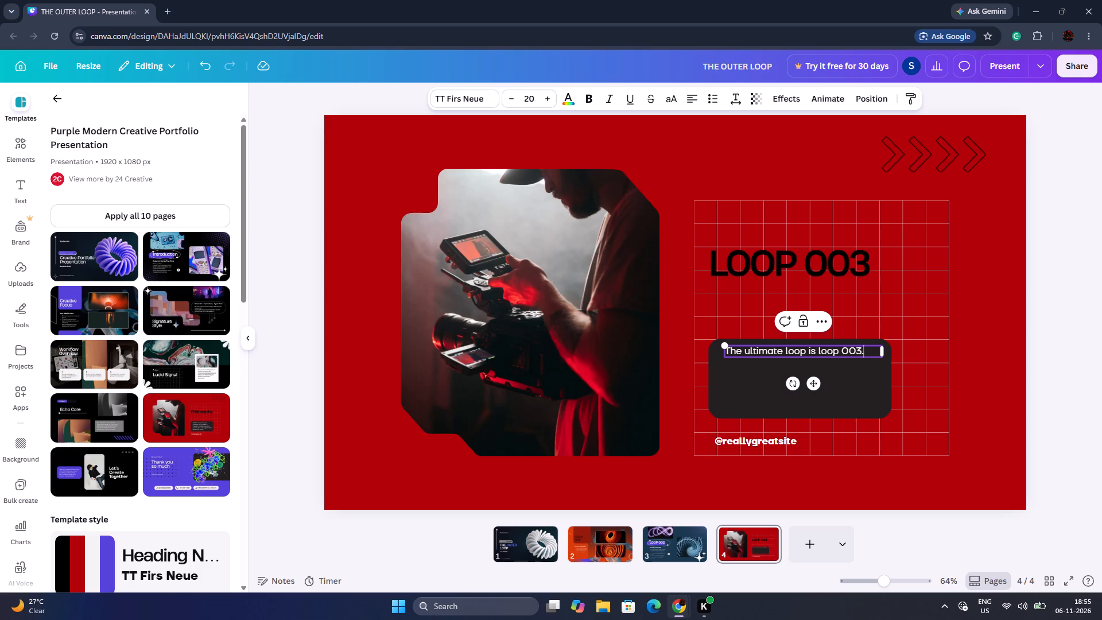
pyautogui.press('Return')
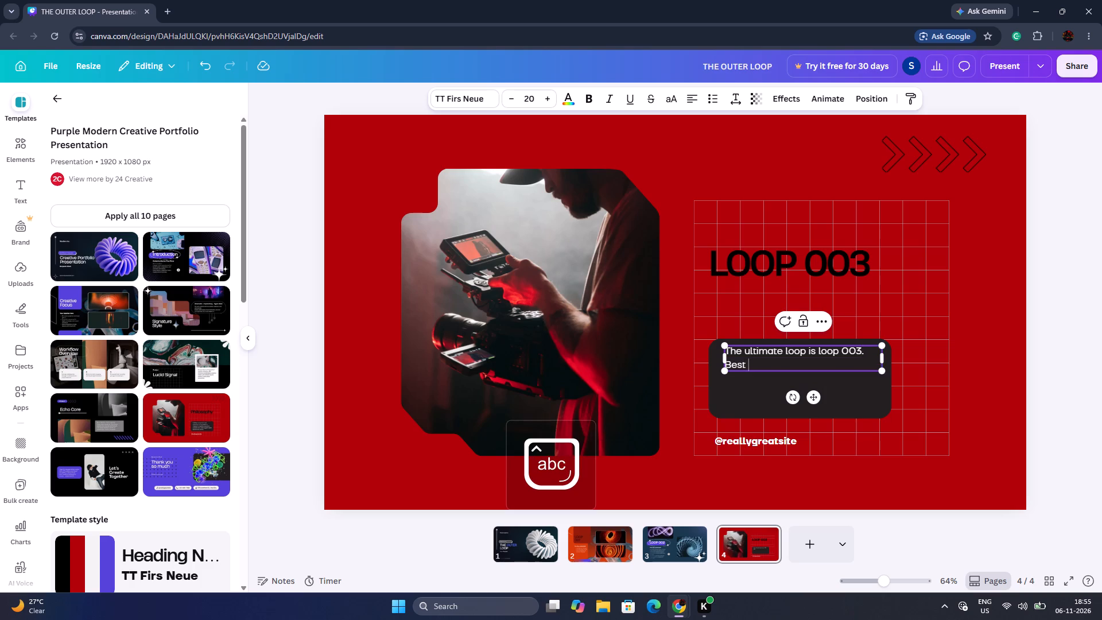
pyautogui.write('in the game')
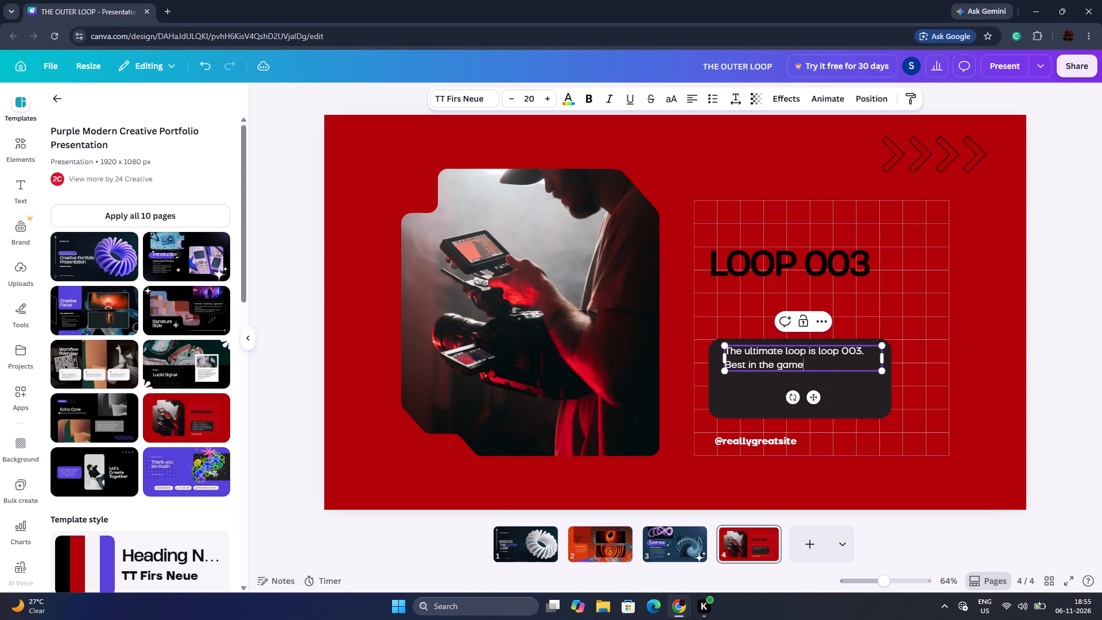
pyautogui.press('space')
pyautogui.write('till date.')
pyautogui.press('Return')
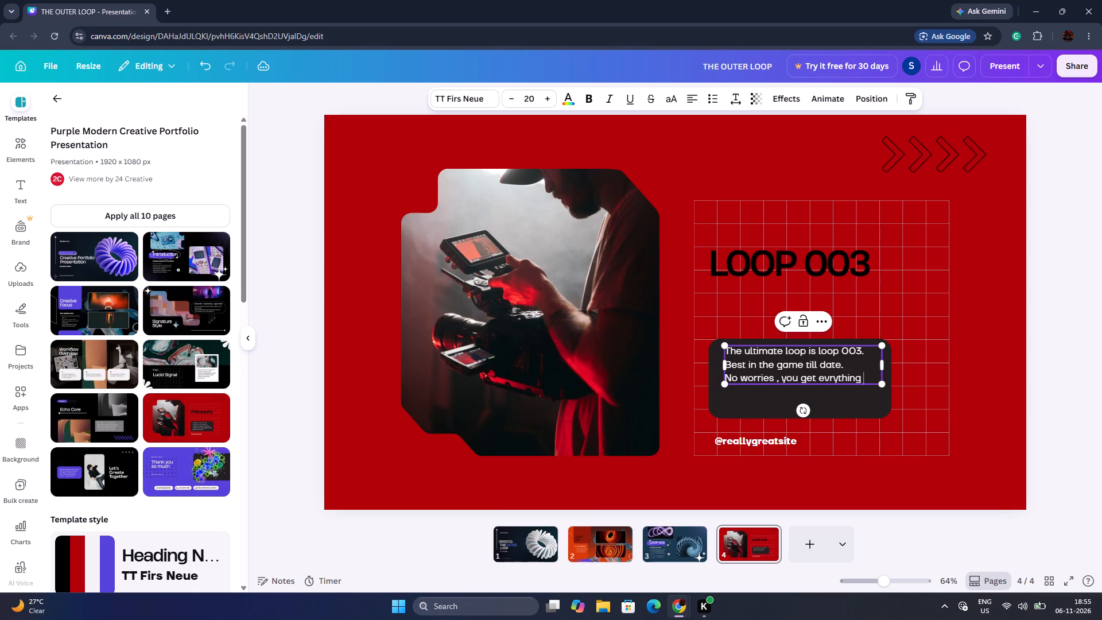
# Continue the paragraph's third sentence with "from loop 001 and loop 002 and along with that you also get super bass vox pack for free.".
pyautogui.write('from loop 001 and looo')
pyautogui.press('BackSpace')
pyautogui.write('p 002')
pyautogui.press('space')
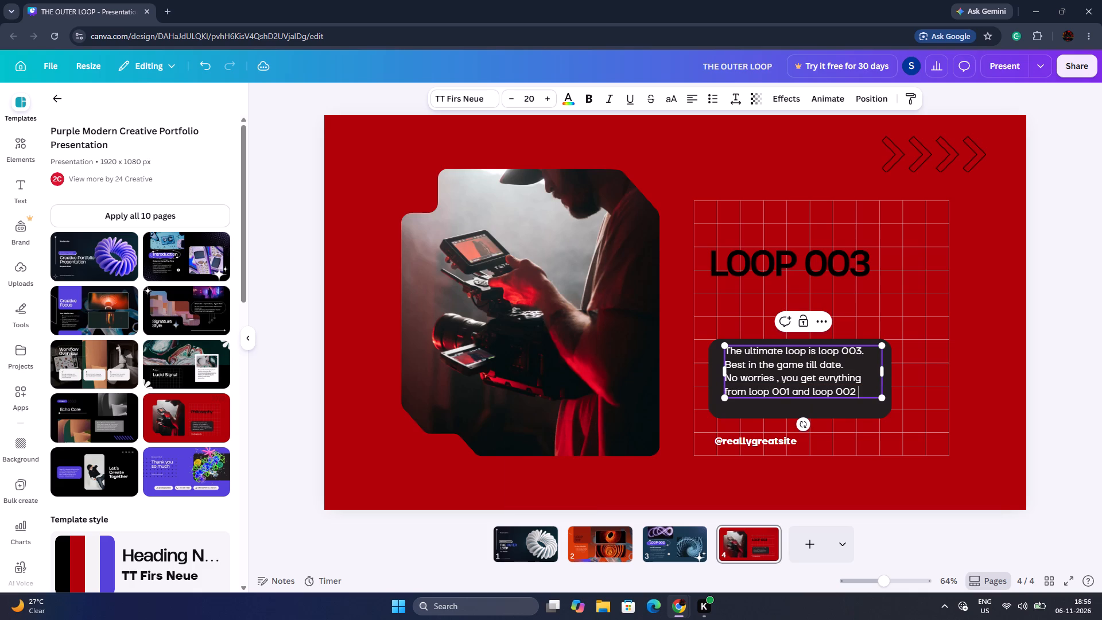
pyautogui.write('and along with that you also h')
pyautogui.press('BackSpace')
pyautogui.write('get super bass c')
pyautogui.press('BackSpace')
pyautogui.write('vo')
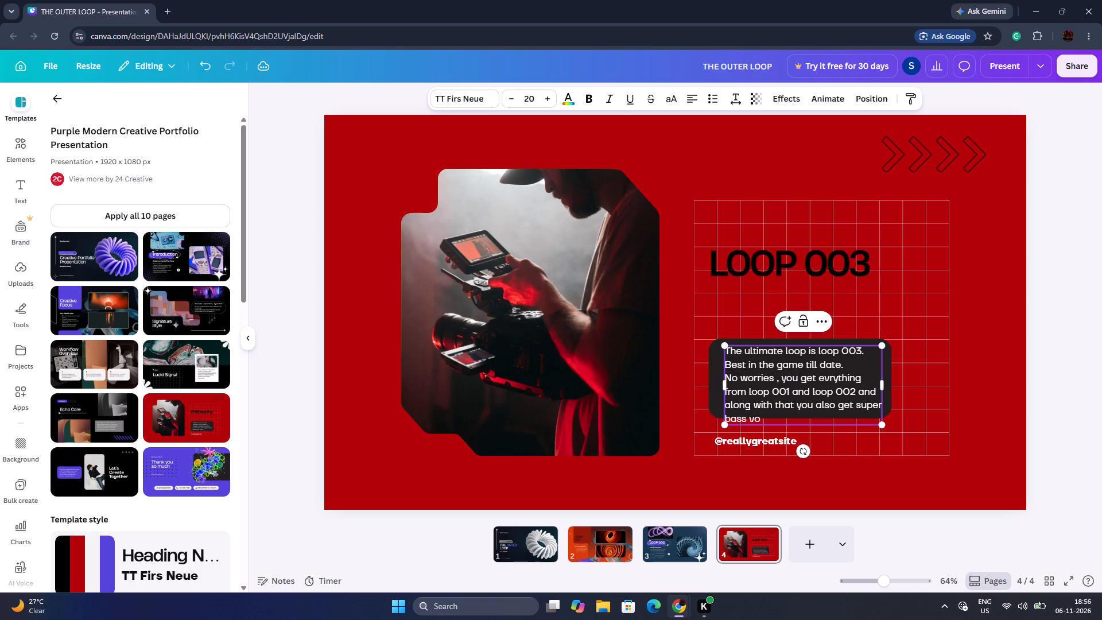
pyautogui.write('x pack for free')
pyautogui.press('.')
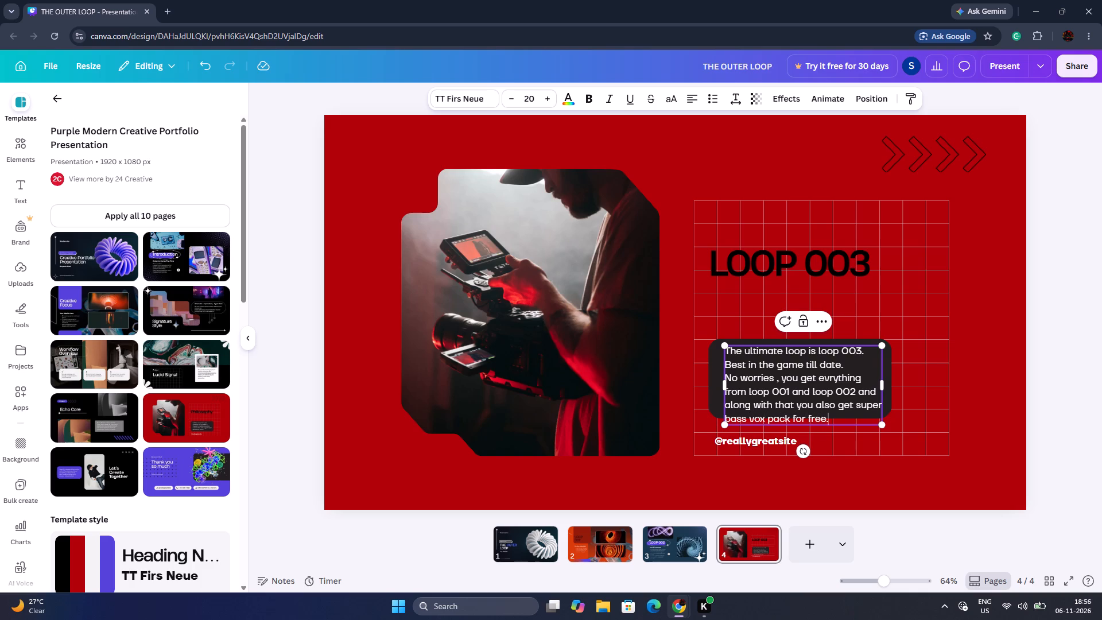
# Extend the dark rounded box downward so it encloses every line of the paragraph.
pyautogui.click(717, 370)
pyautogui.click(709, 370)
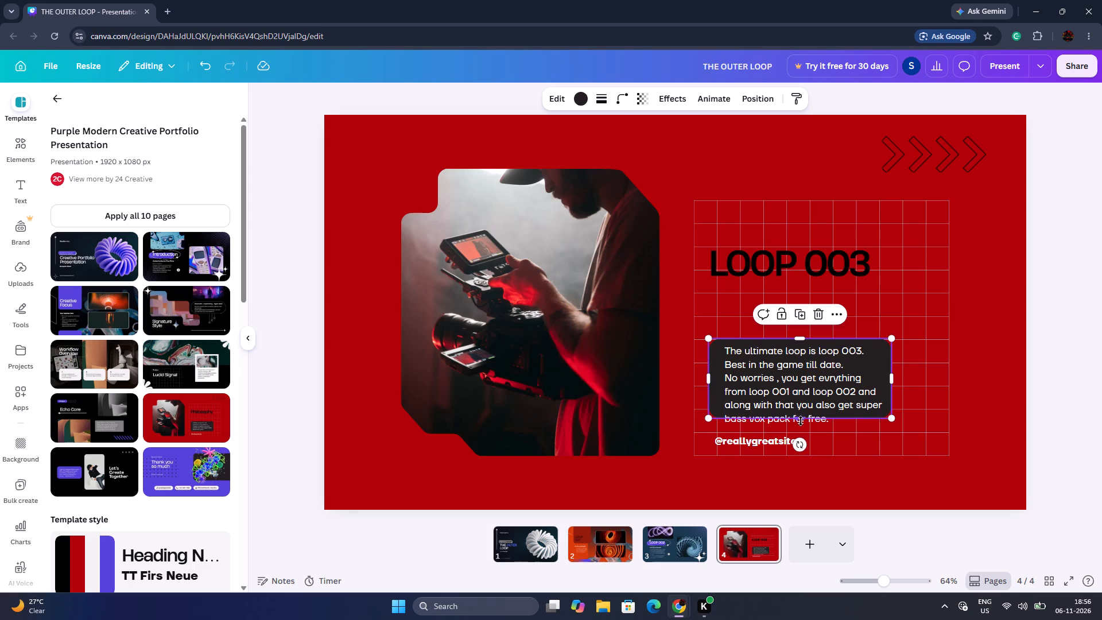
pyautogui.moveTo(801, 421); pyautogui.dragTo(802, 435)
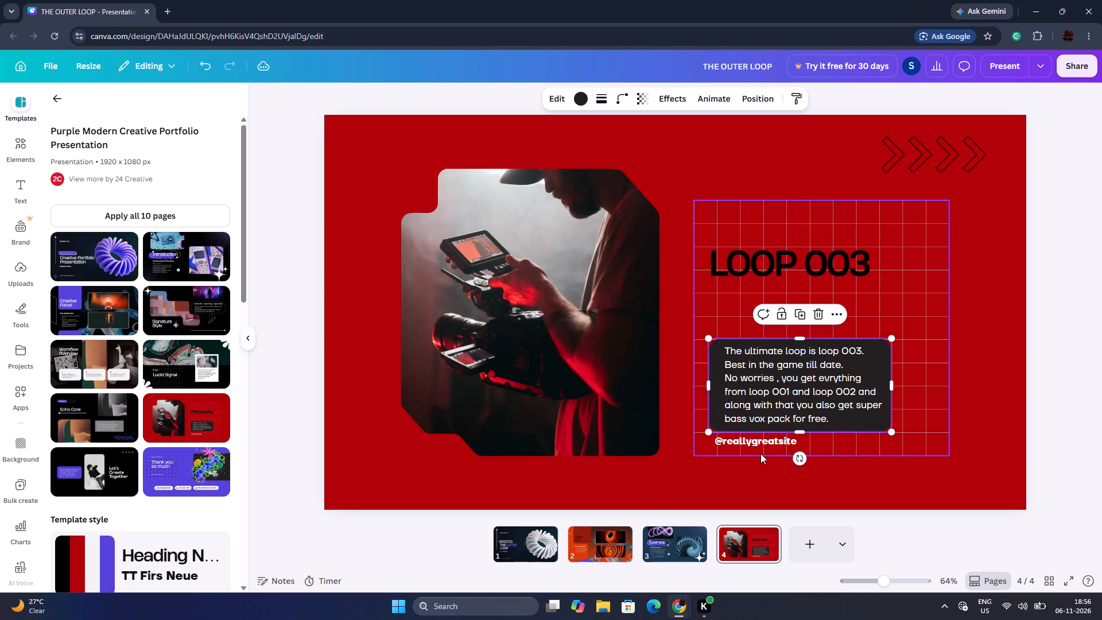
pyautogui.click(765, 436)
pyautogui.doubleClick(765, 444)
pyautogui.press('BackSpace')
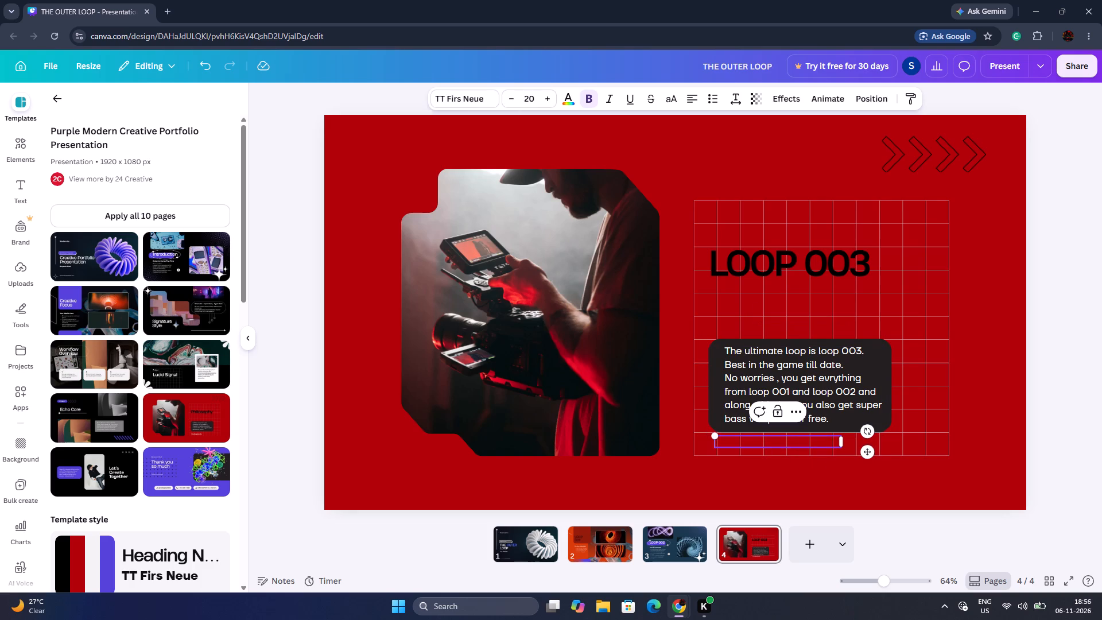
pyautogui.hotkey('shift', '@')
pyautogui.write('theouterloop')
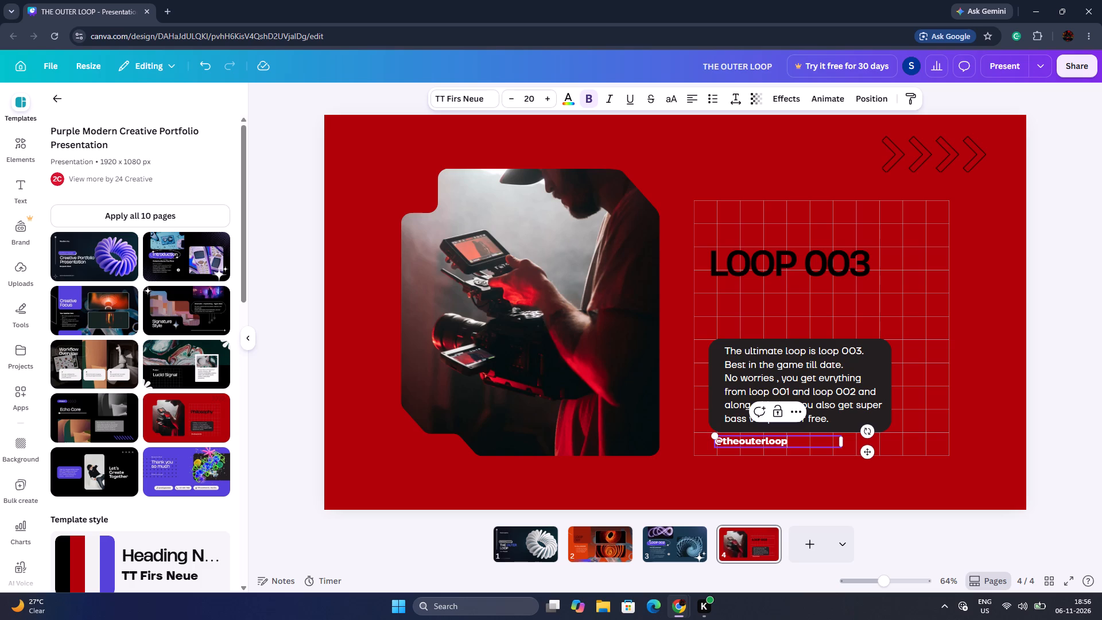
pyautogui.write('ins')
pyautogui.press('BackSpace')
pyautogui.press('c')
pyautogui.scroll(1, 766, 434)
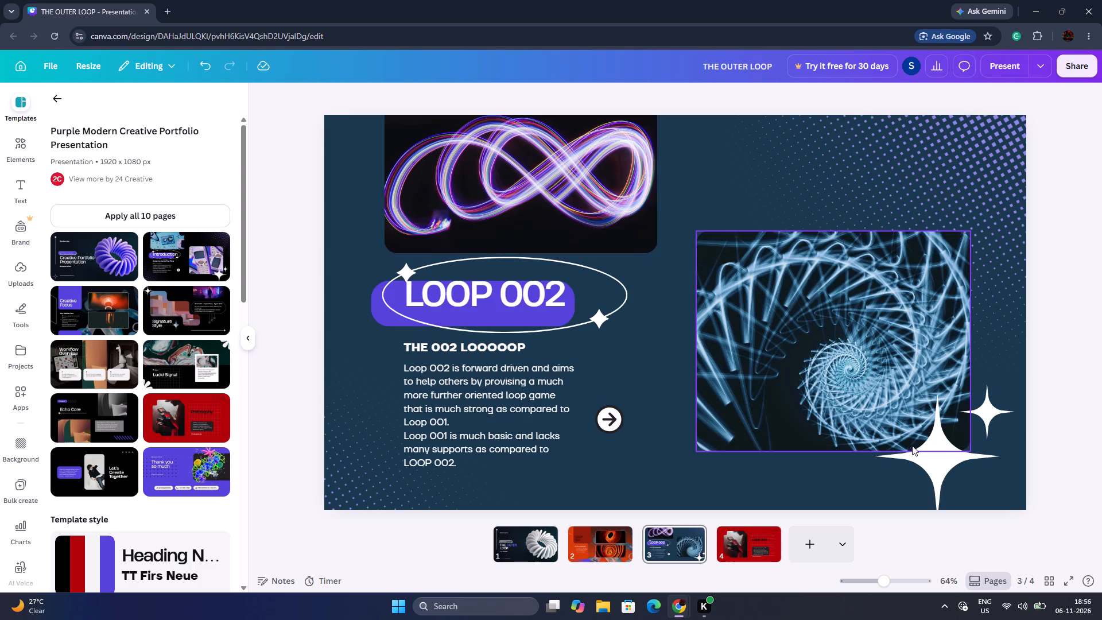
pyautogui.click(736, 543)
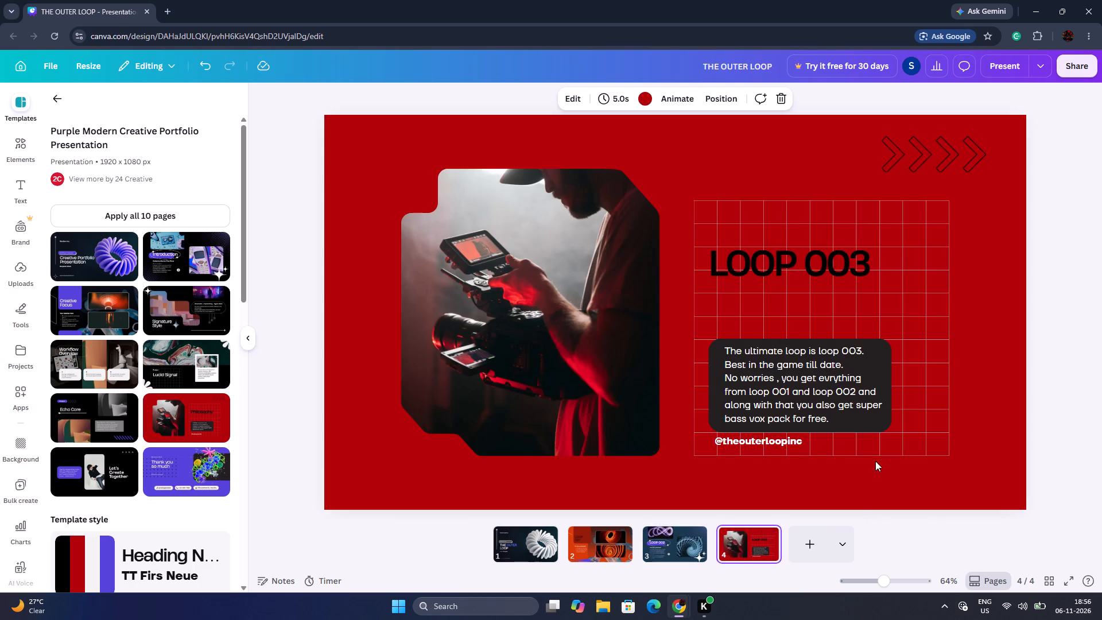
# Search the element graphics for "loop", add the black spiral line-art graphic to page 4 and shrink it.
pyautogui.click(591, 320)
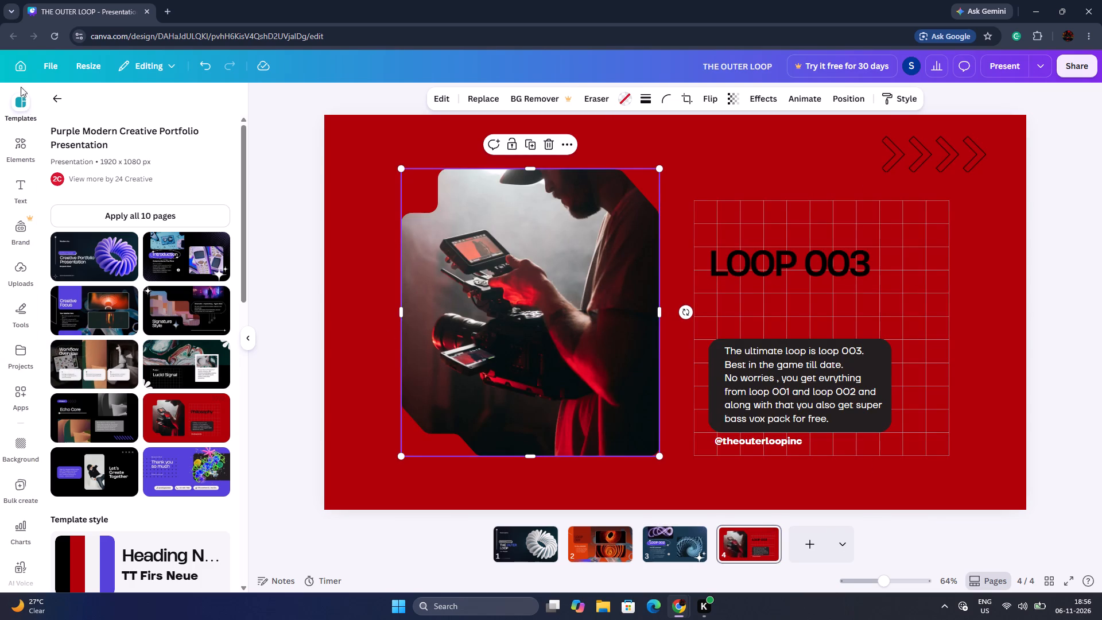
pyautogui.click(17, 147)
pyautogui.click(154, 98)
pyautogui.press('BackSpace')
pyautogui.press('BackSpace')
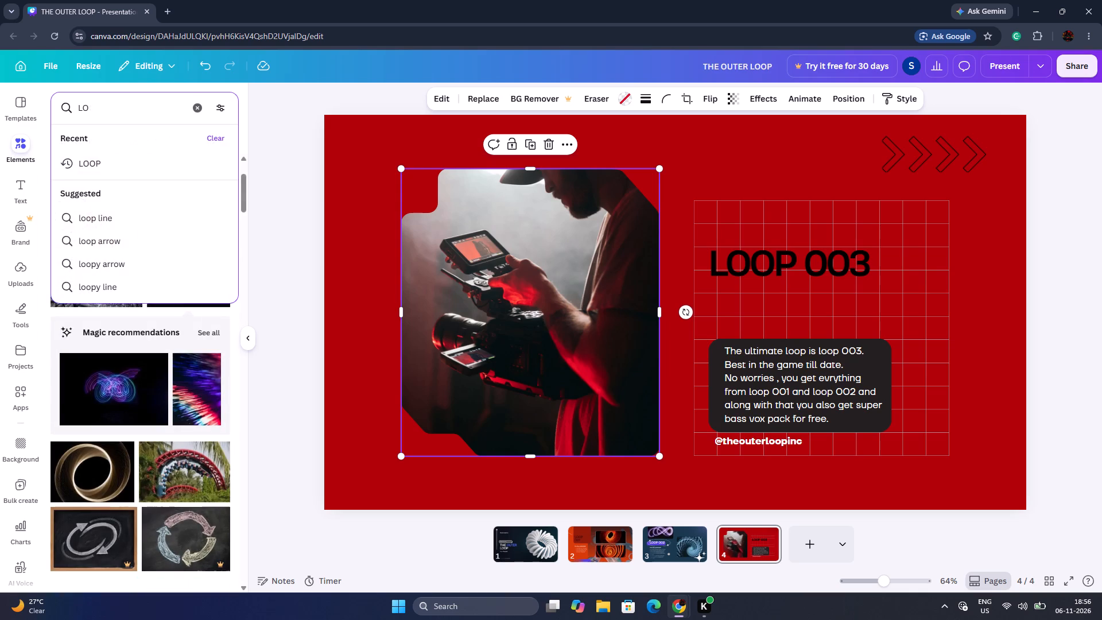
pyautogui.press('BackSpace')
pyautogui.press('BackSpace')
pyautogui.press('BackSpace')
pyautogui.write('loop')
pyautogui.press('space')
pyautogui.press('Return')
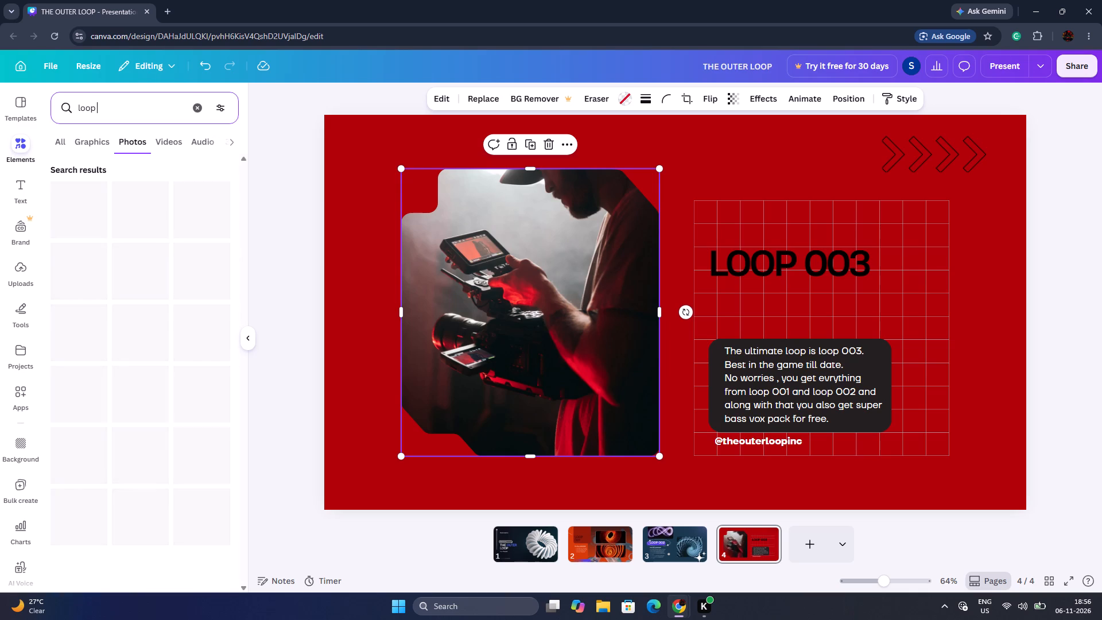
pyautogui.click(98, 147)
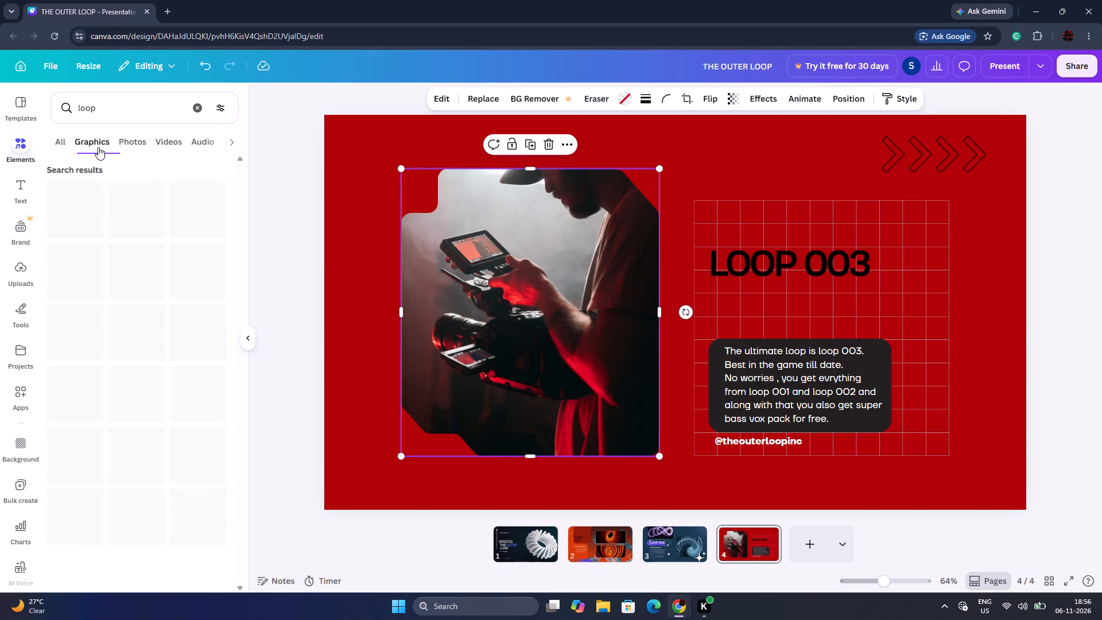
pyautogui.moveTo(131, 338); pyautogui.dragTo(472, 322)
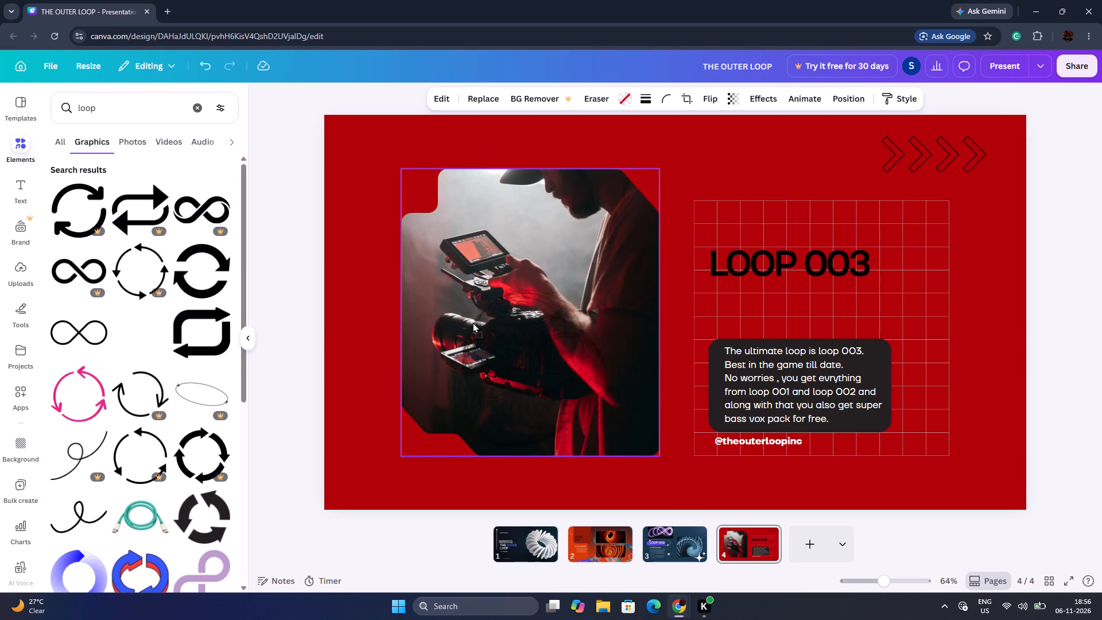
pyautogui.moveTo(472, 322); pyautogui.dragTo(921, 248)
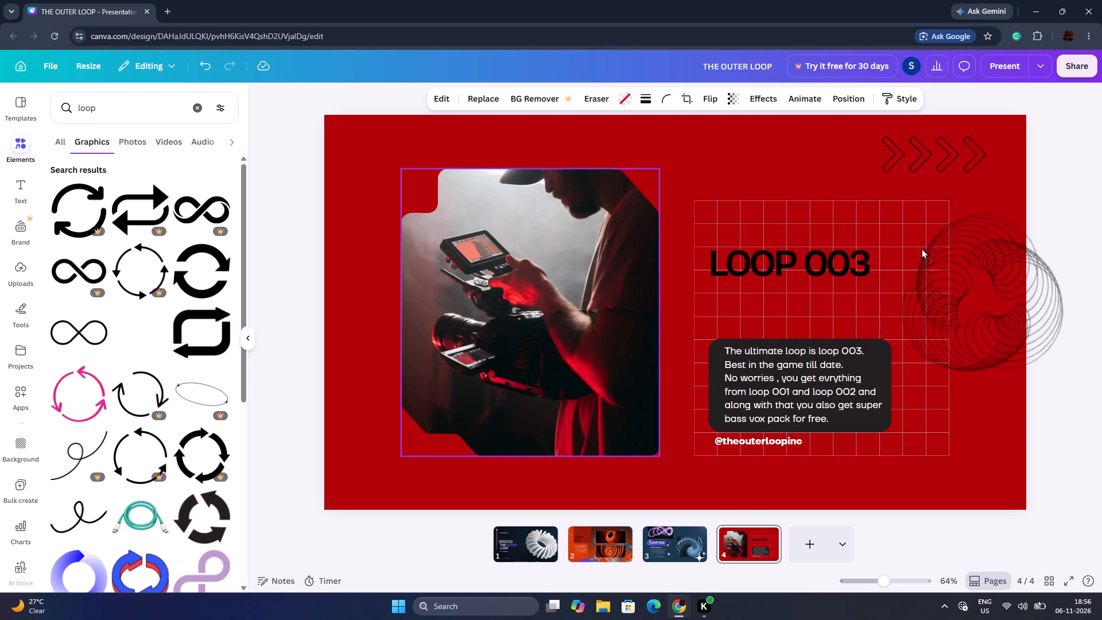
pyautogui.moveTo(921, 248); pyautogui.dragTo(857, 369)
pyautogui.moveTo(1000, 494); pyautogui.dragTo(952, 435)
# Move the spiral line-art graphic to the page's bottom-left corner, partly beyond the page edge.
pyautogui.moveTo(915, 404); pyautogui.dragTo(856, 277)
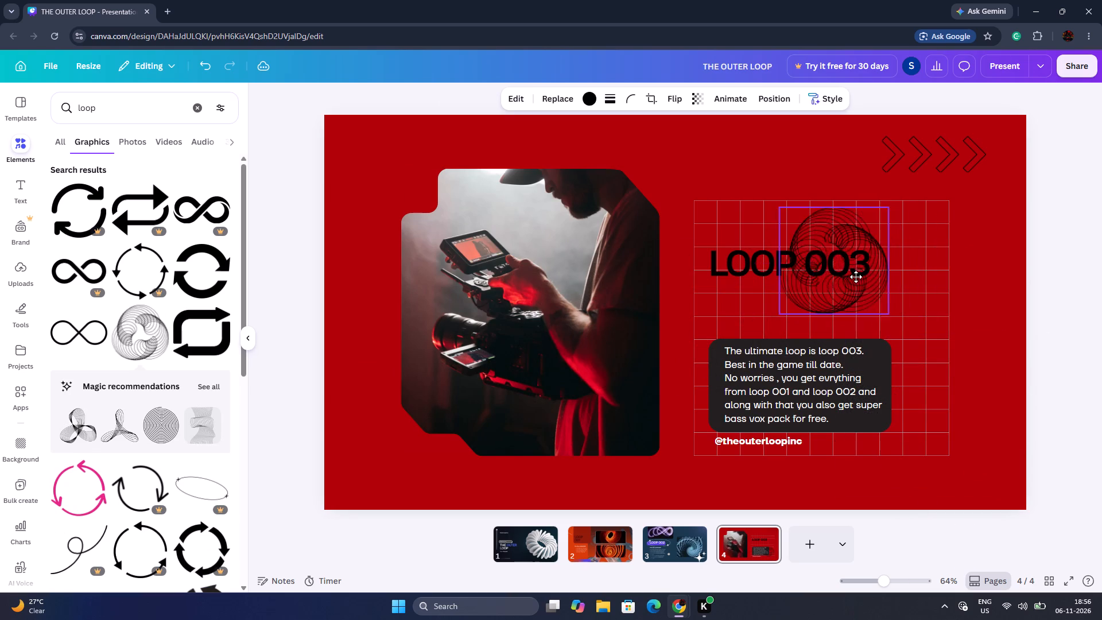
pyautogui.moveTo(856, 277); pyautogui.dragTo(732, 277)
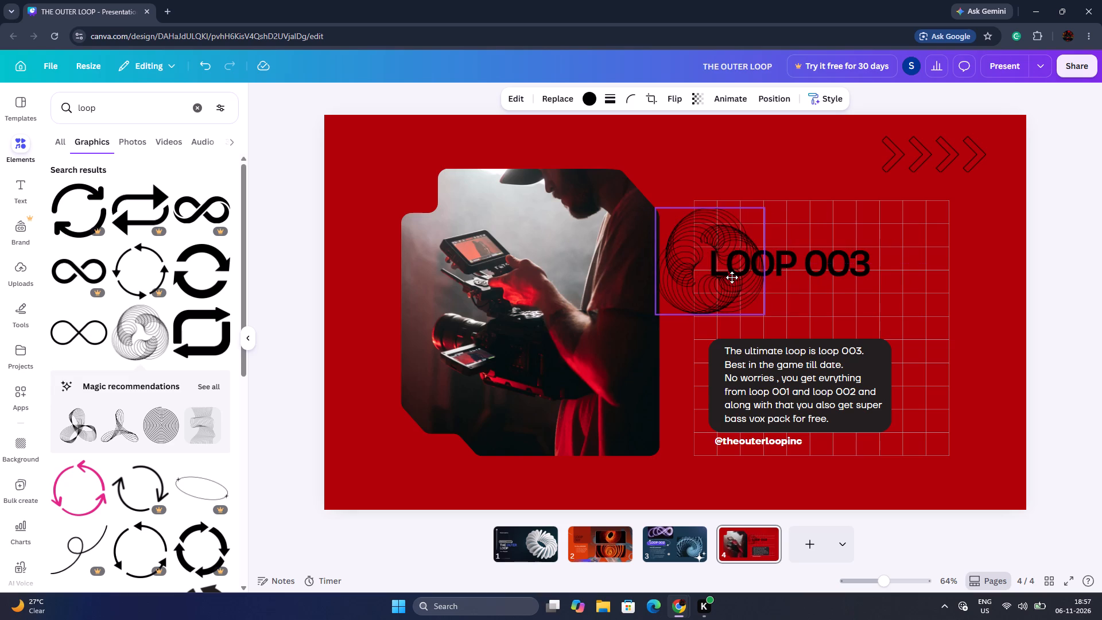
pyautogui.moveTo(732, 277); pyautogui.dragTo(903, 297)
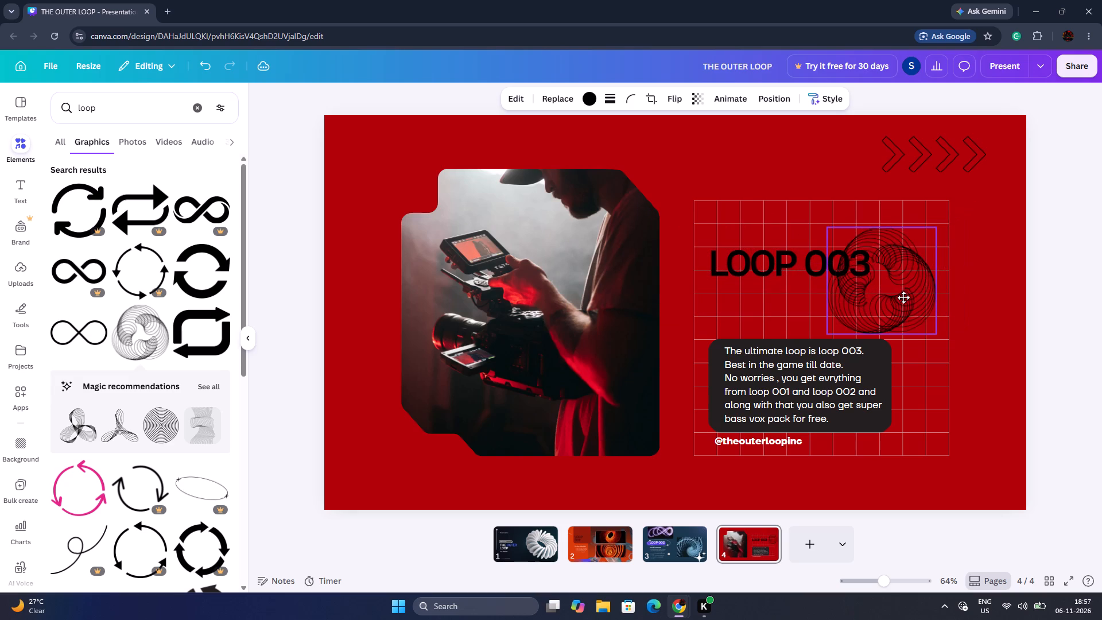
pyautogui.moveTo(903, 297); pyautogui.dragTo(932, 281)
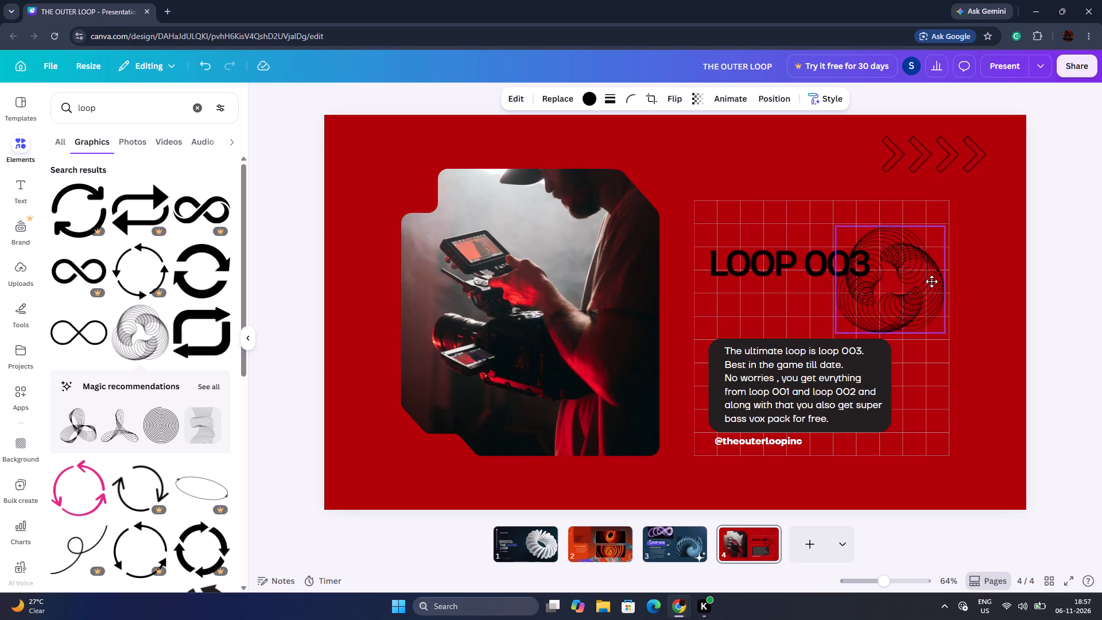
pyautogui.moveTo(932, 281); pyautogui.dragTo(380, 330)
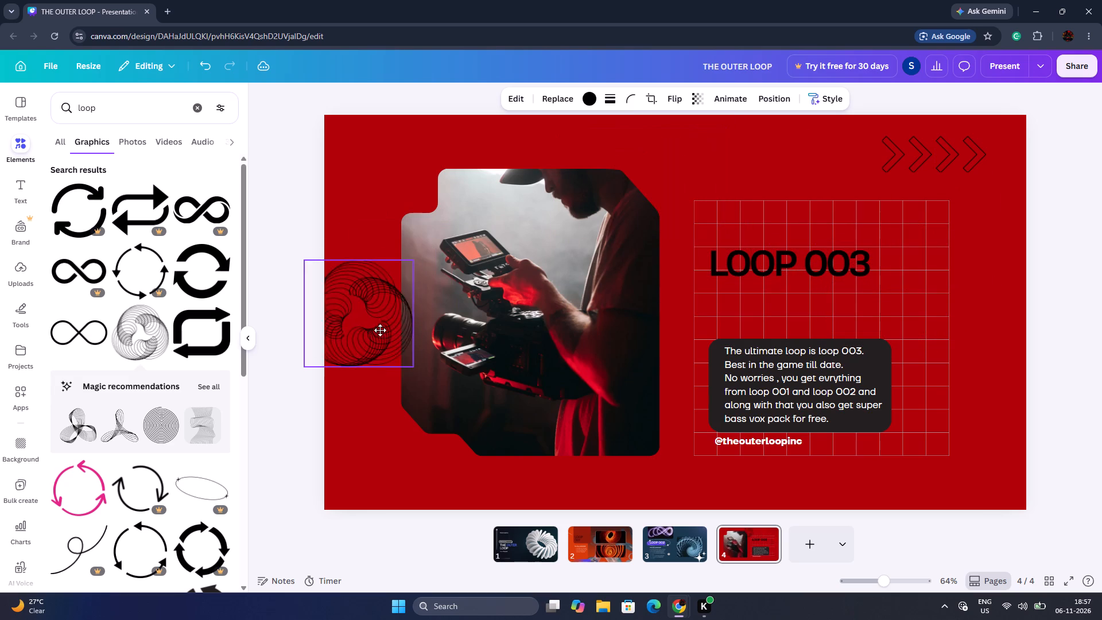
pyautogui.moveTo(380, 330); pyautogui.dragTo(381, 497)
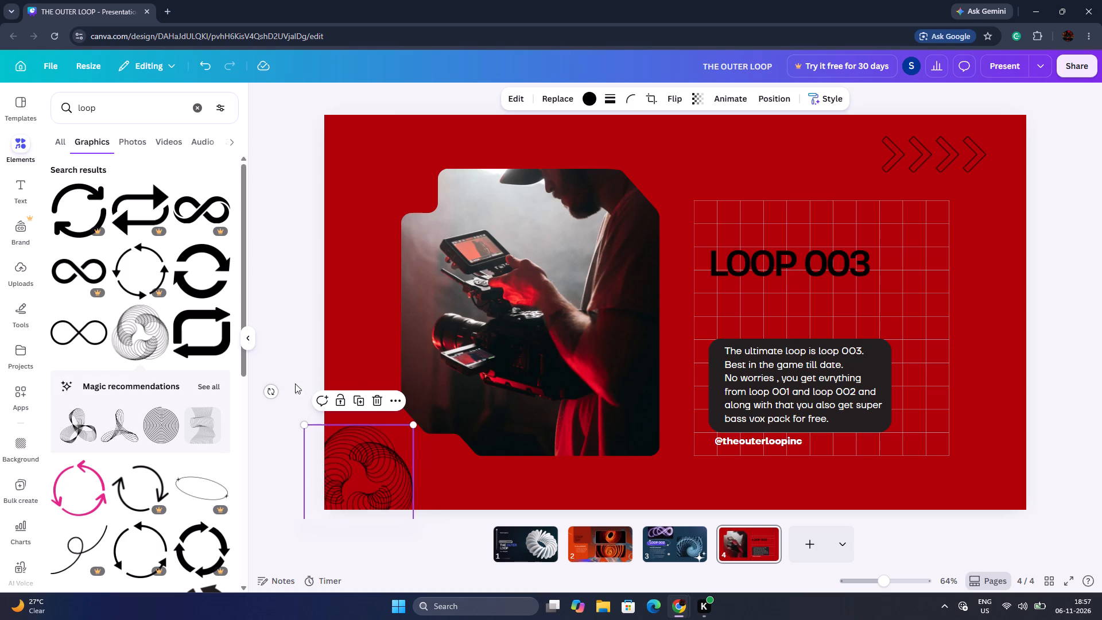
pyautogui.click(302, 348)
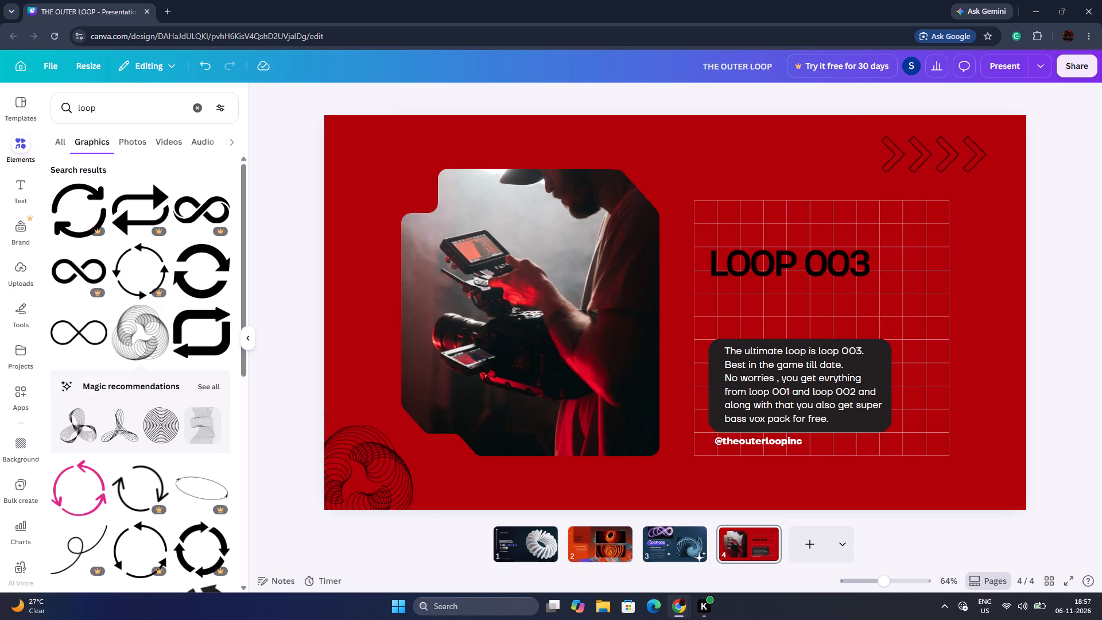
# Replace the cameraman photo in the page 4 frame with the 20-second dark blue light-wave video from the loop results.
pyautogui.click(143, 143)
pyautogui.click(160, 149)
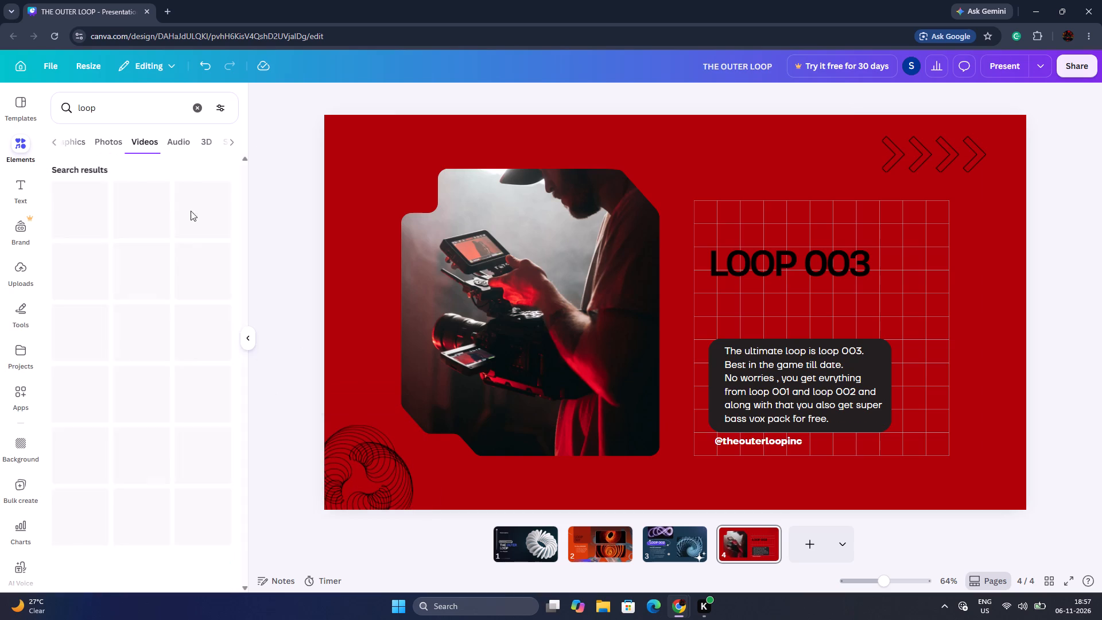
pyautogui.scroll(-1, 161, 336)
pyautogui.scroll(-1, 192, 370)
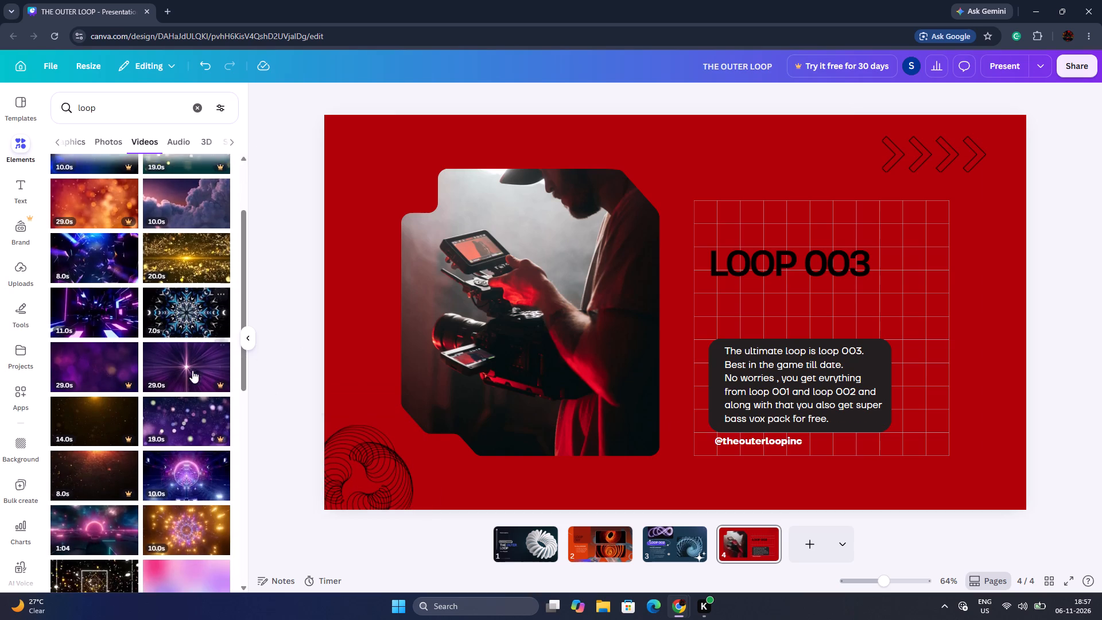
pyautogui.scroll(-4, 180, 383)
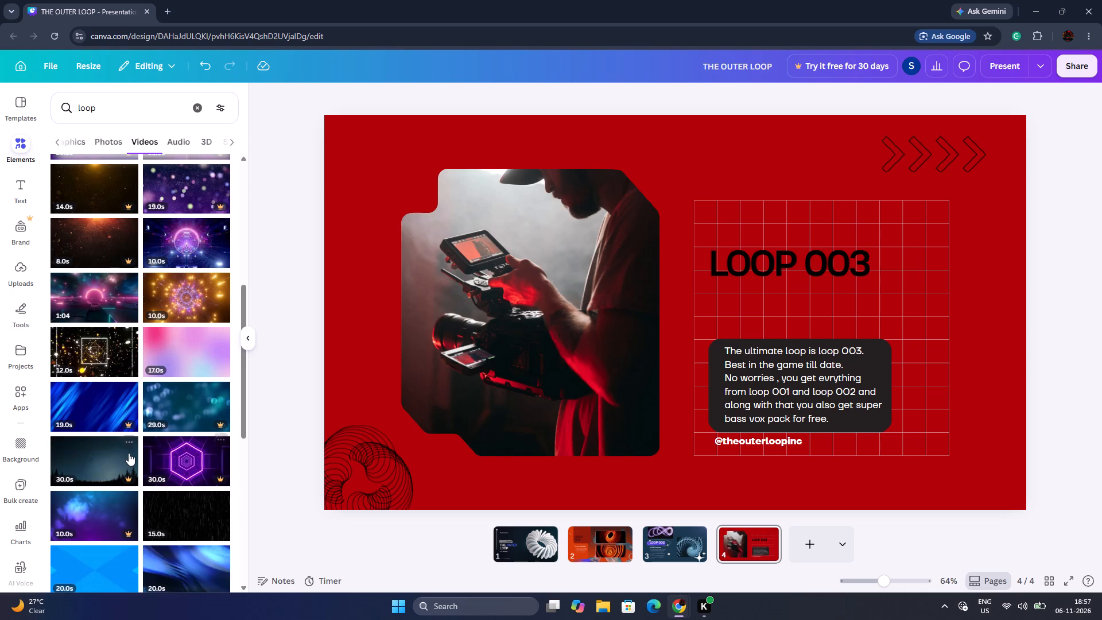
pyautogui.scroll(-1, 129, 453)
pyautogui.moveTo(186, 504); pyautogui.dragTo(475, 331)
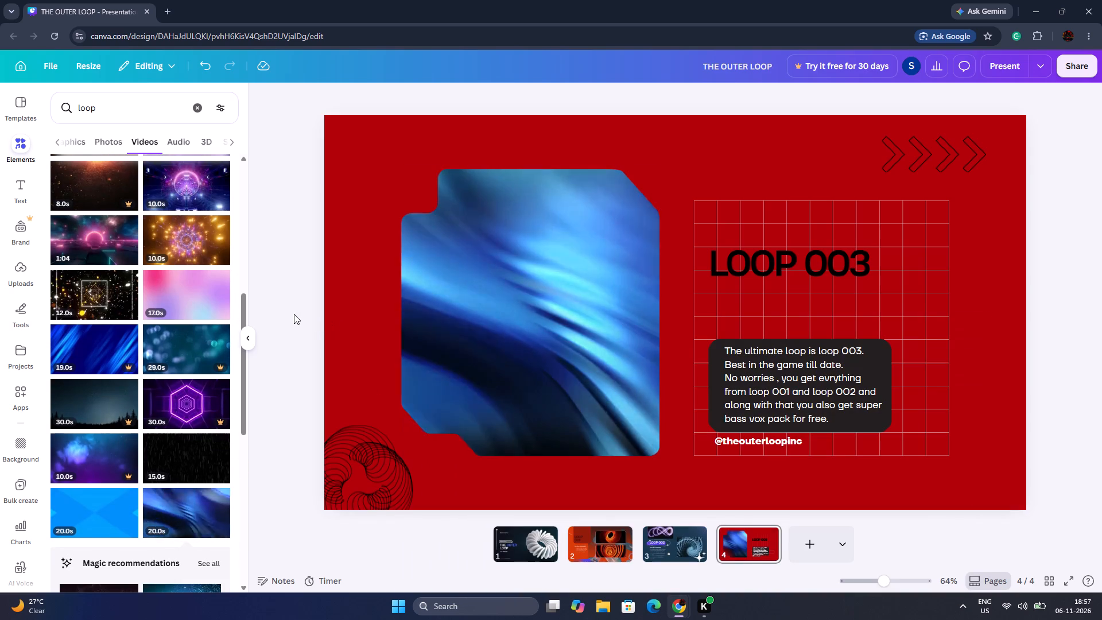
pyautogui.click(277, 319)
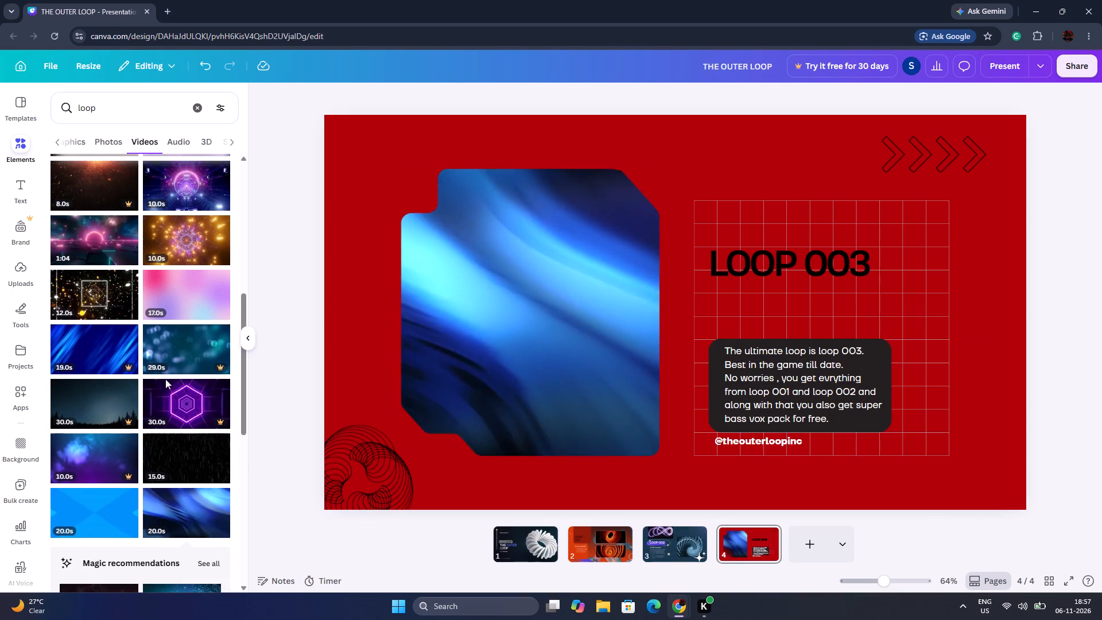
# Add the blue gradient circular-arrow ring from the "loop" graphics results to page 4.
pyautogui.scroll(7, 164, 380)
pyautogui.click(71, 146)
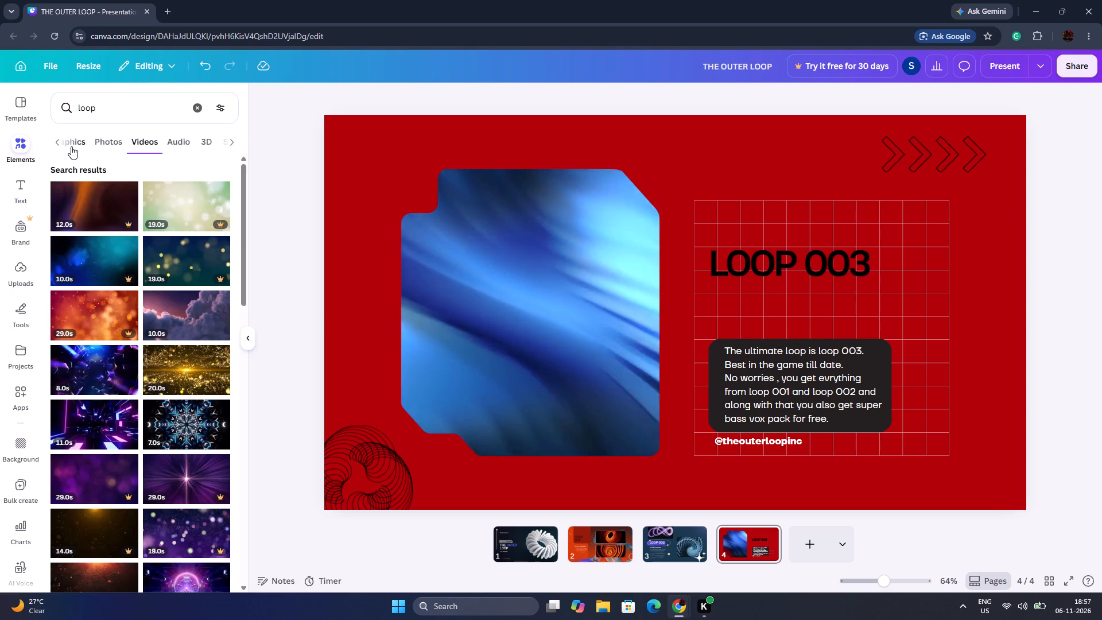
pyautogui.scroll(-4, 158, 317)
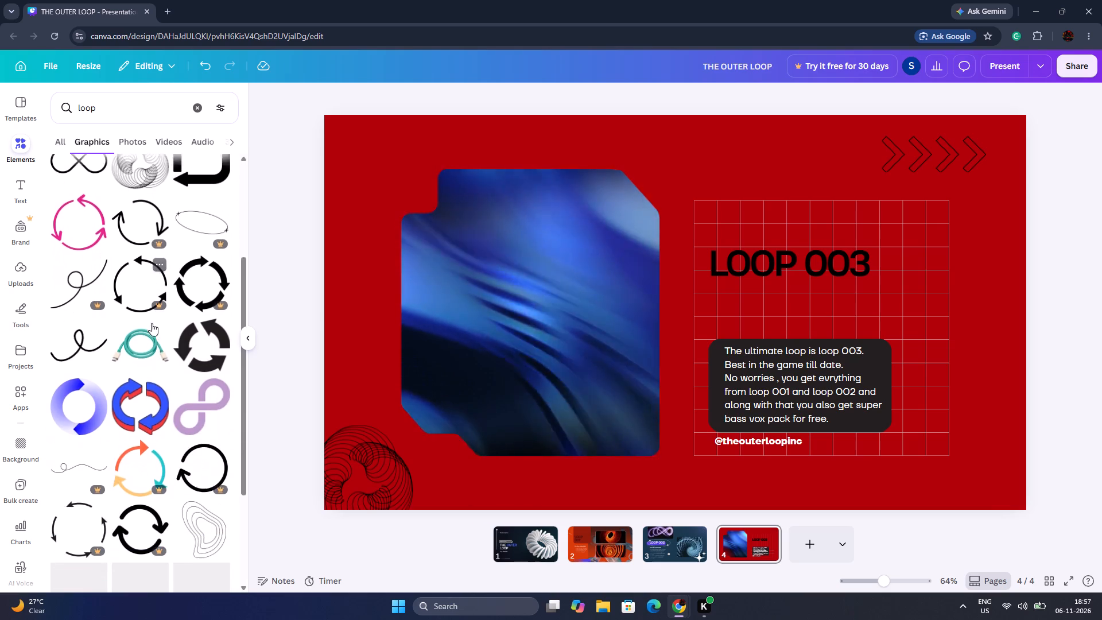
pyautogui.click(99, 361)
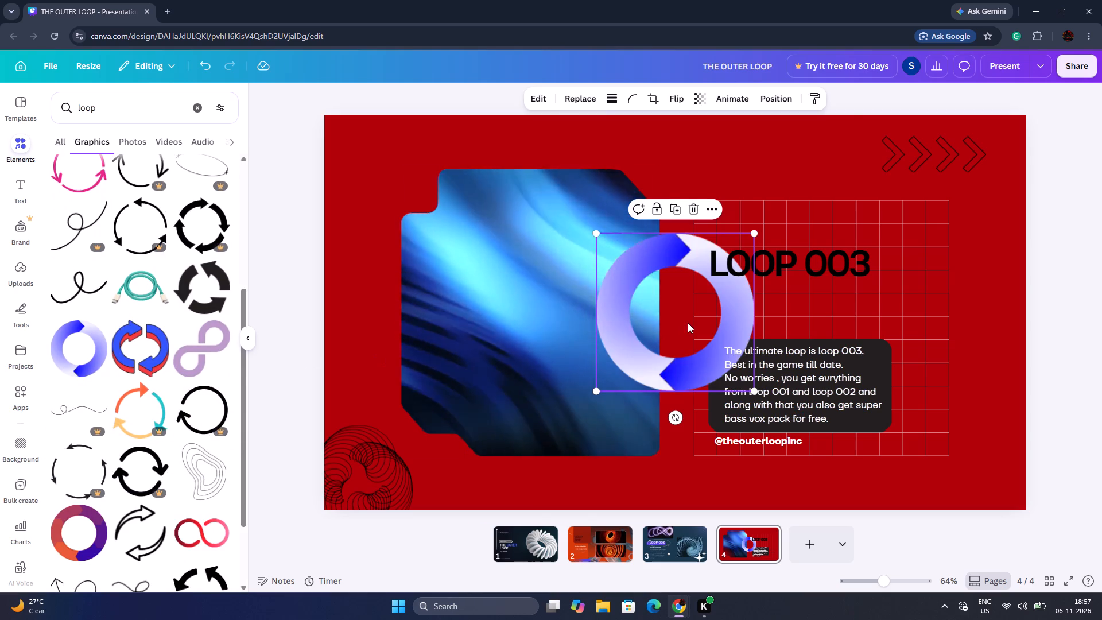
# Shrink the circular-arrow ring and centre it over the blue light-wave video on page 4.
pyautogui.moveTo(688, 323); pyautogui.dragTo(554, 321)
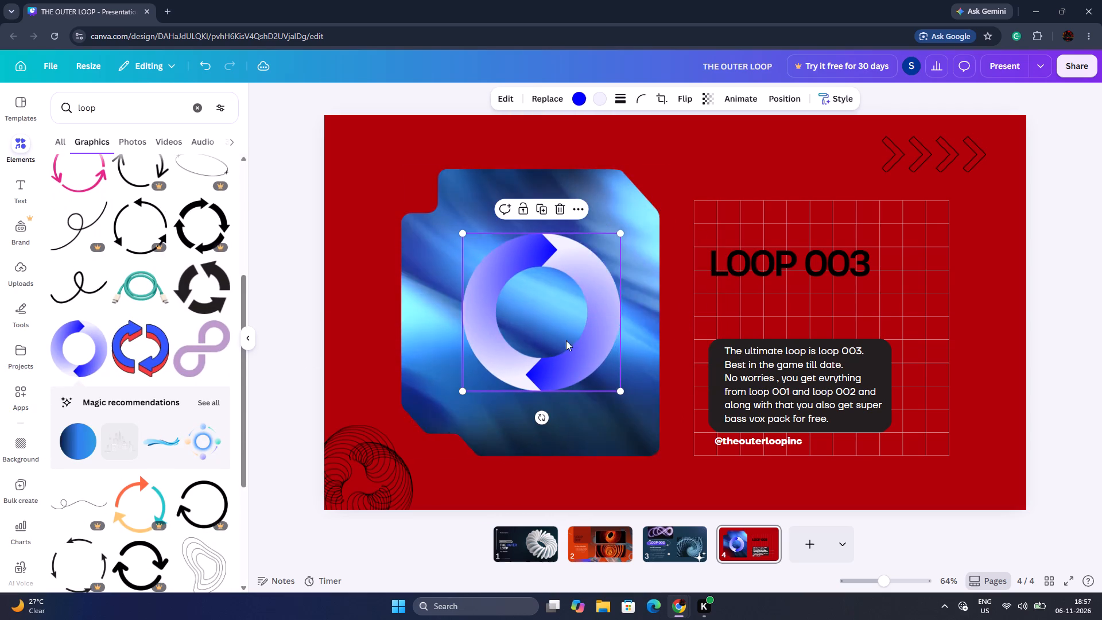
pyautogui.moveTo(620, 393); pyautogui.dragTo(565, 337)
pyautogui.moveTo(545, 309); pyautogui.dragTo(552, 344)
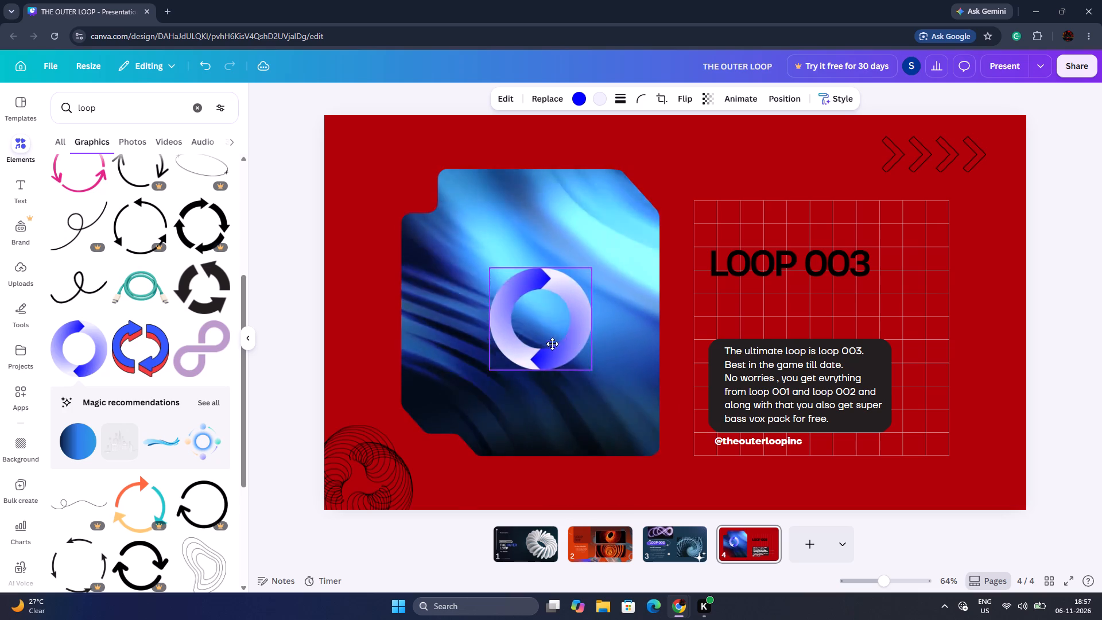
pyautogui.moveTo(552, 344); pyautogui.dragTo(560, 324)
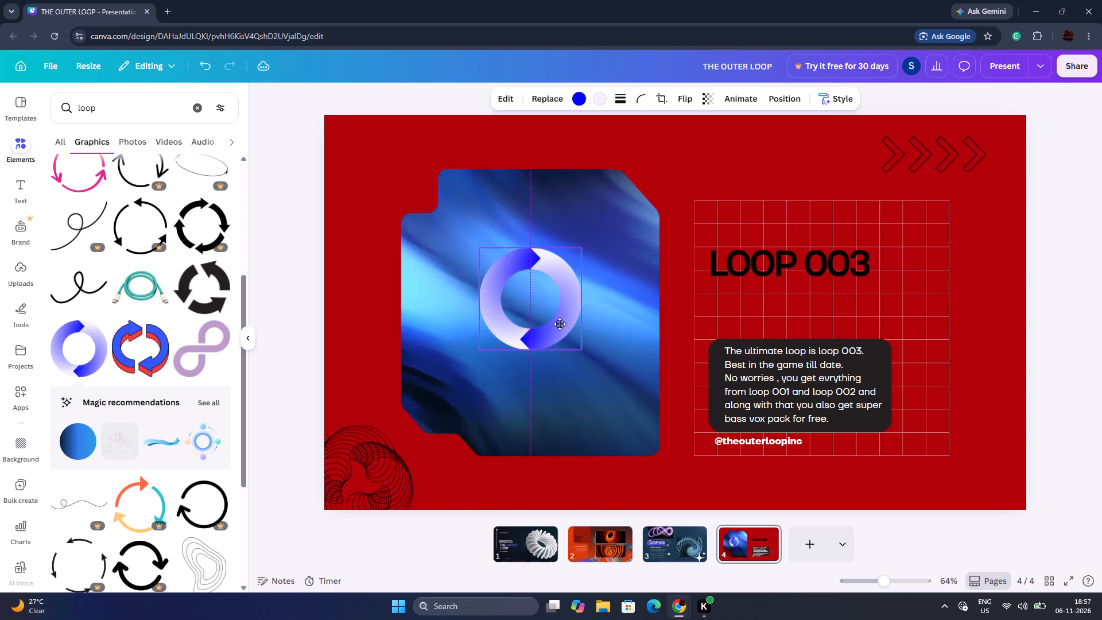
pyautogui.moveTo(560, 324); pyautogui.dragTo(558, 335)
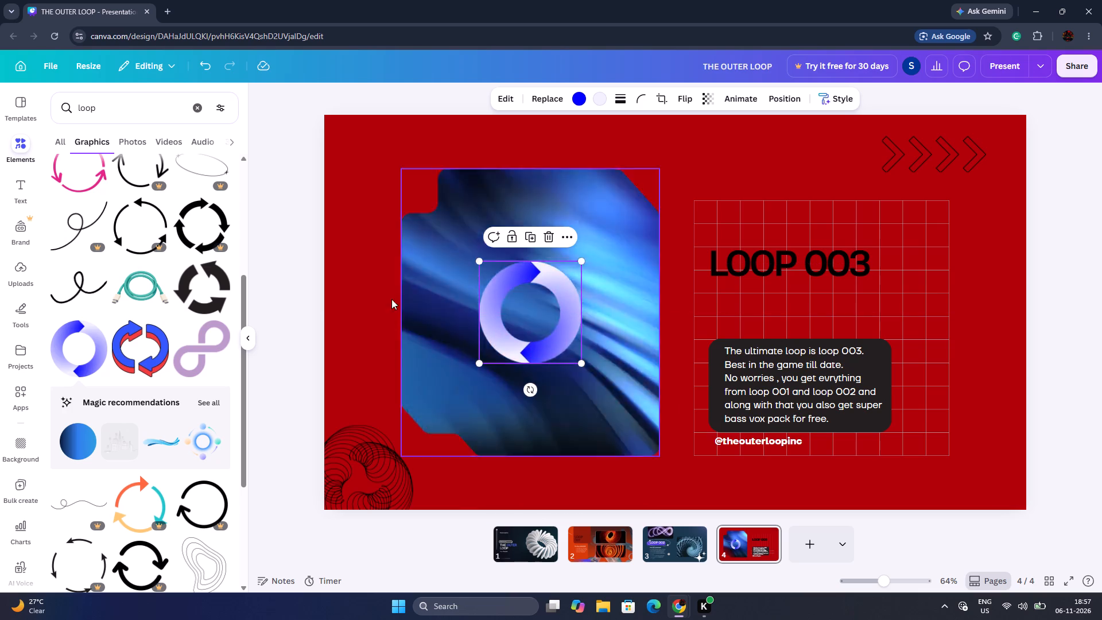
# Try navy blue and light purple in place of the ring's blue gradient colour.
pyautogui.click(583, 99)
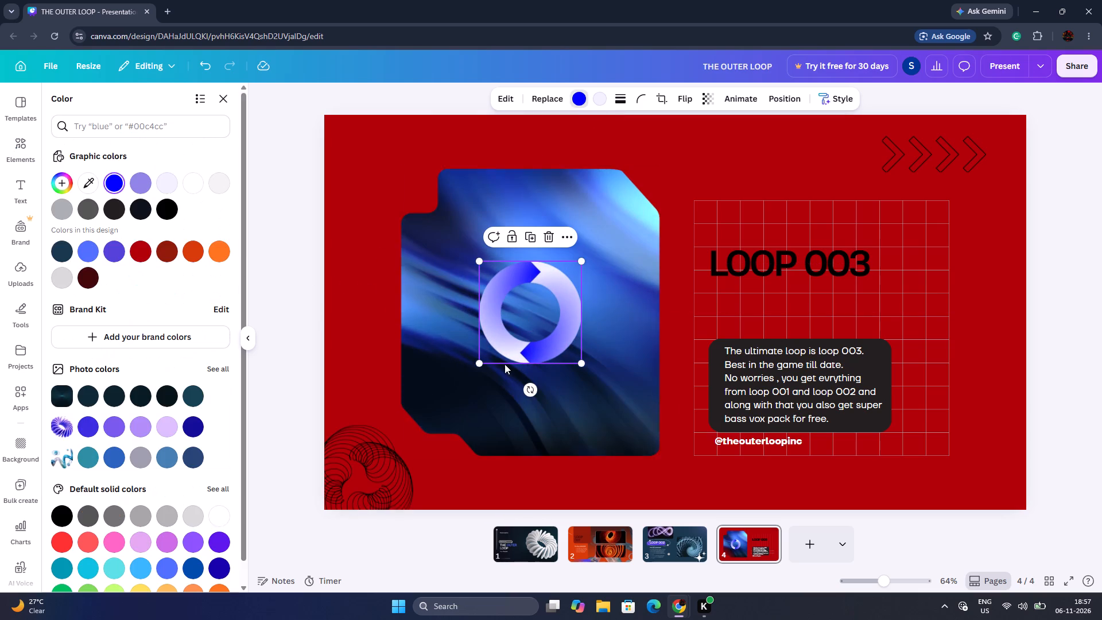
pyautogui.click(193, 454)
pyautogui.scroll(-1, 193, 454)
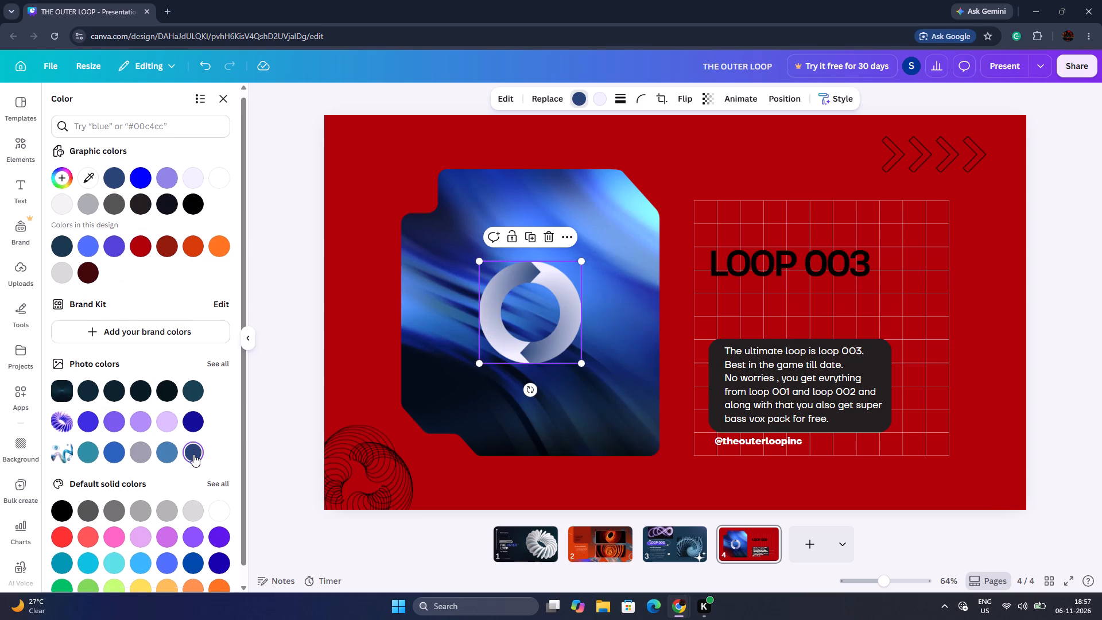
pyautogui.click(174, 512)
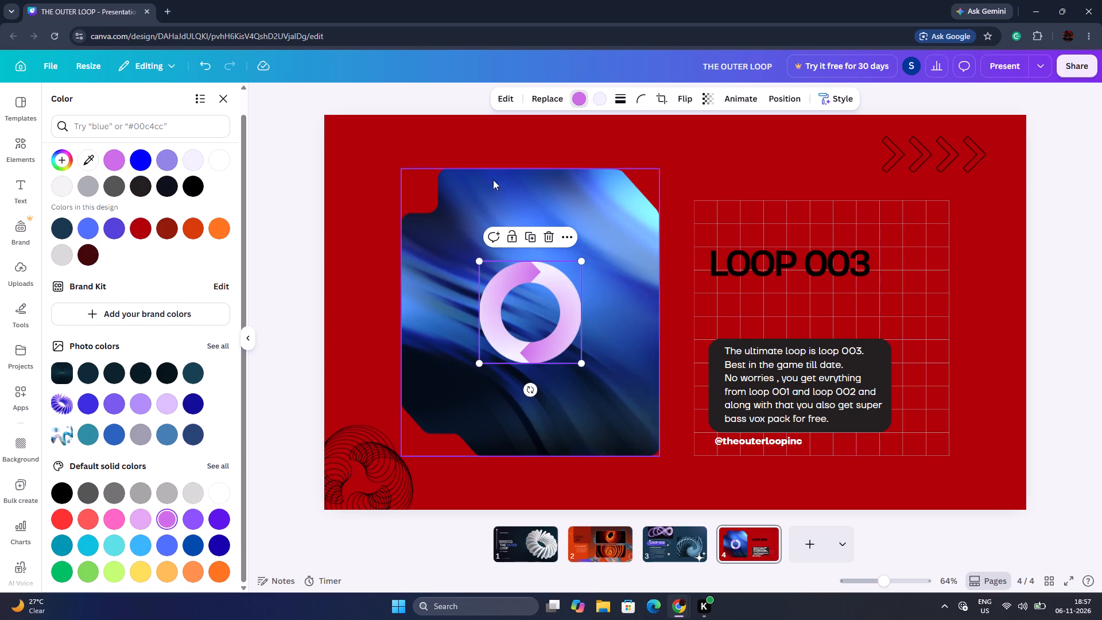
# Change the ring's pale second gradient colour to black, trying violet first.
pyautogui.click(603, 95)
pyautogui.click(218, 522)
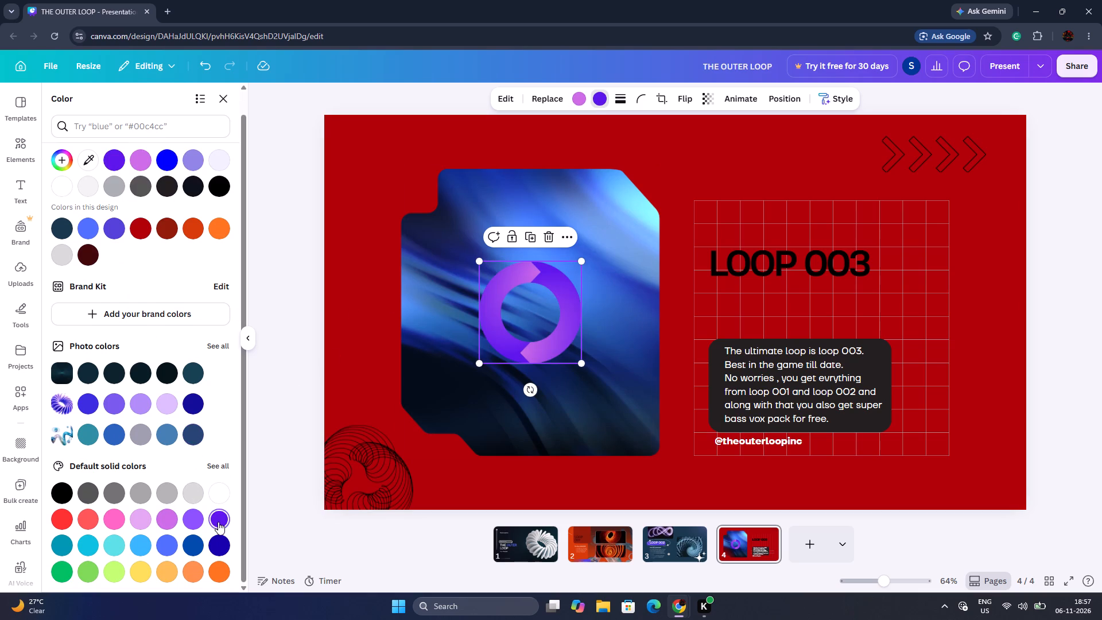
pyautogui.click(52, 493)
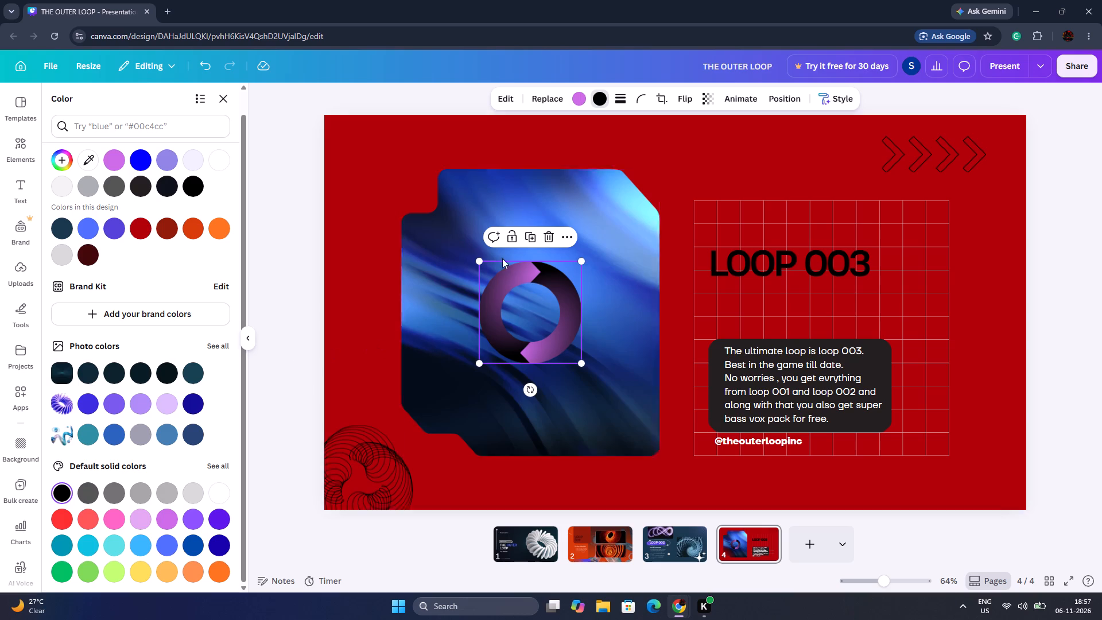
# Try several default solid colours for the ring's first gradient colour, including light blue, yellow and lime, and settle on coral red.
pyautogui.click(584, 99)
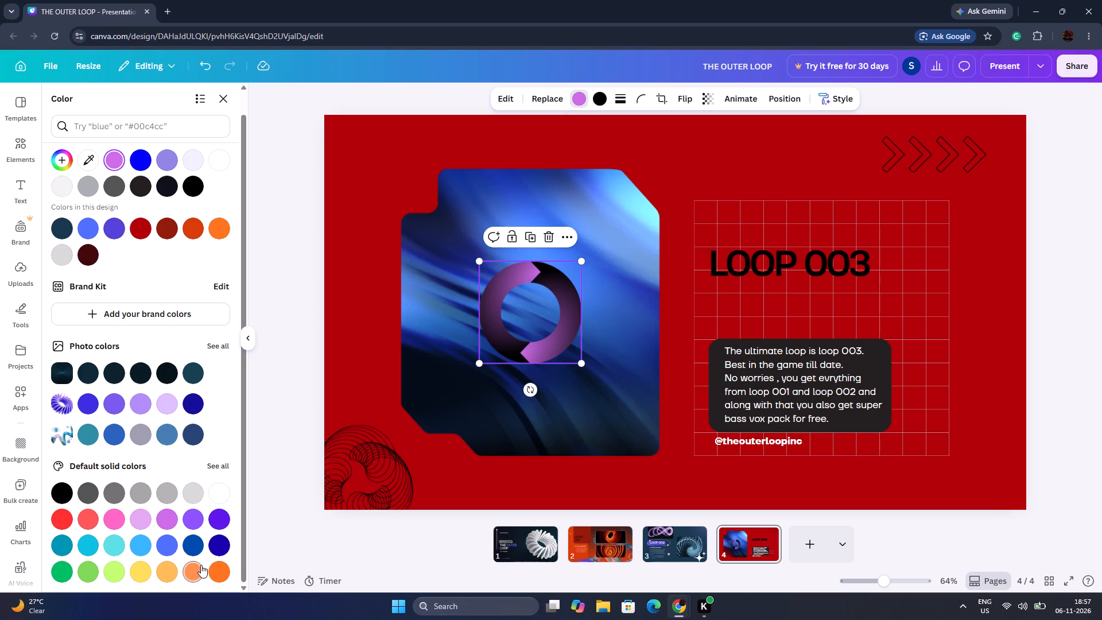
pyautogui.click(201, 565)
pyautogui.click(150, 545)
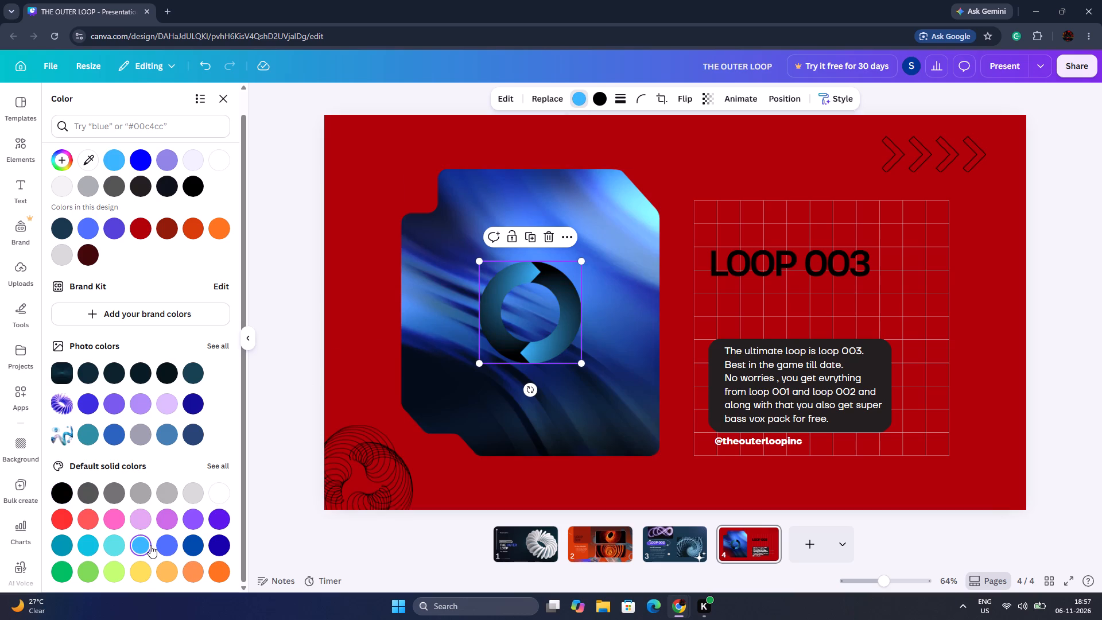
pyautogui.click(141, 578)
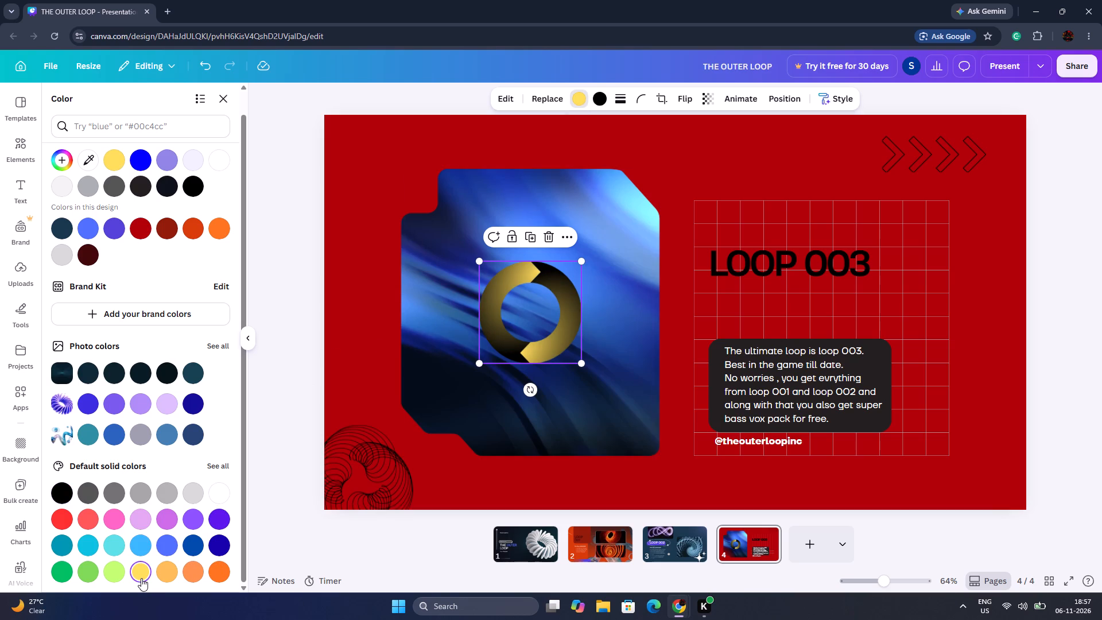
pyautogui.click(121, 576)
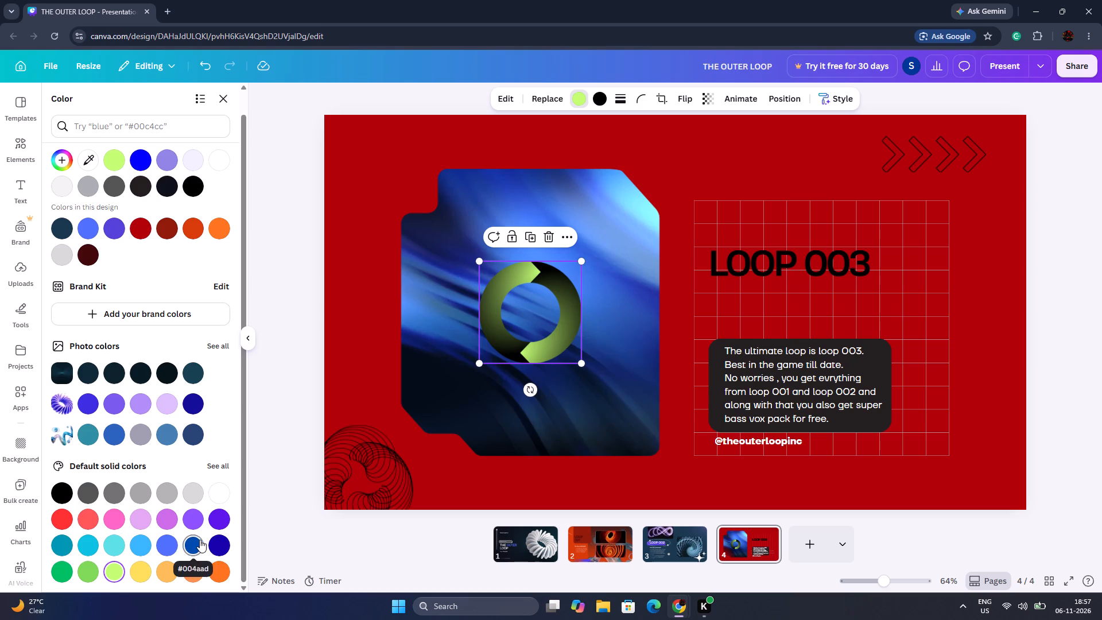
pyautogui.click(200, 540)
pyautogui.click(216, 550)
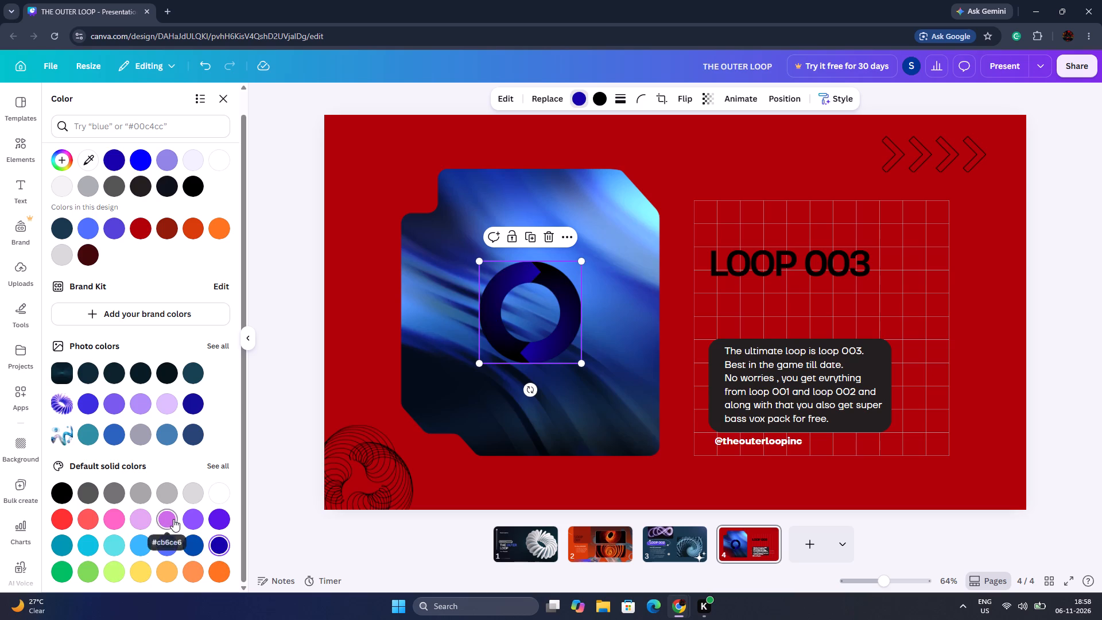
pyautogui.click(173, 519)
pyautogui.click(110, 521)
pyautogui.click(94, 521)
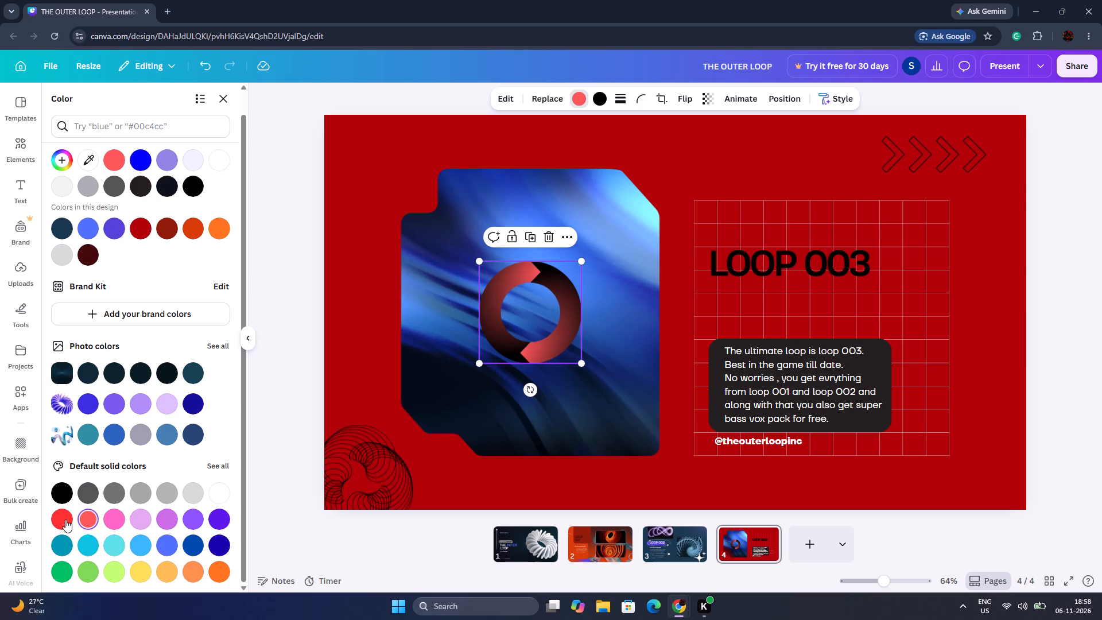
pyautogui.doubleClick(273, 387)
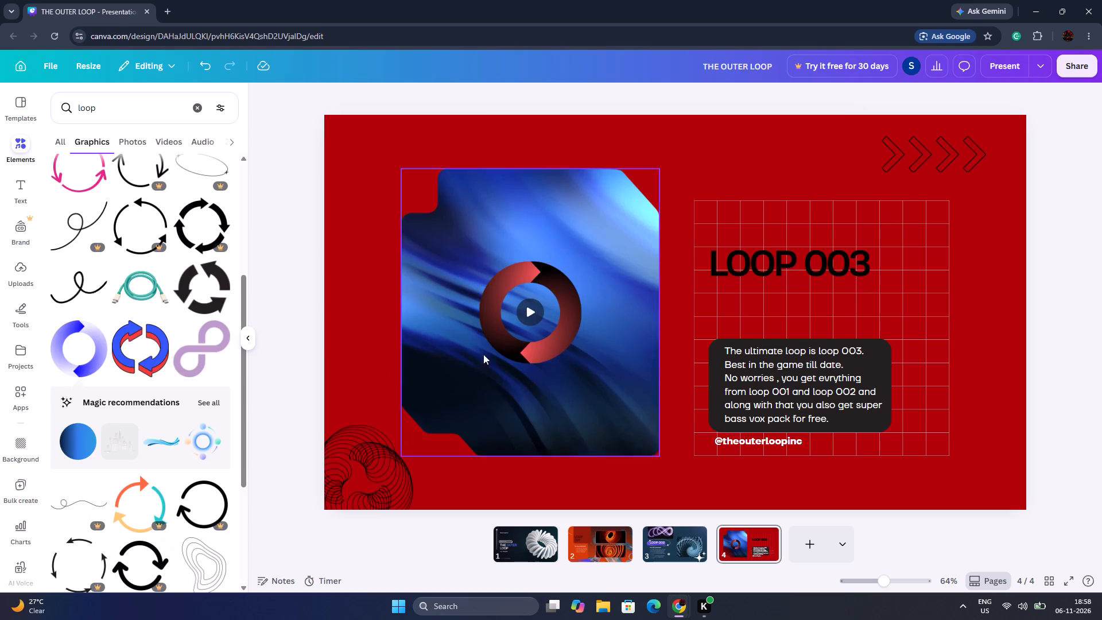
pyautogui.click(530, 311)
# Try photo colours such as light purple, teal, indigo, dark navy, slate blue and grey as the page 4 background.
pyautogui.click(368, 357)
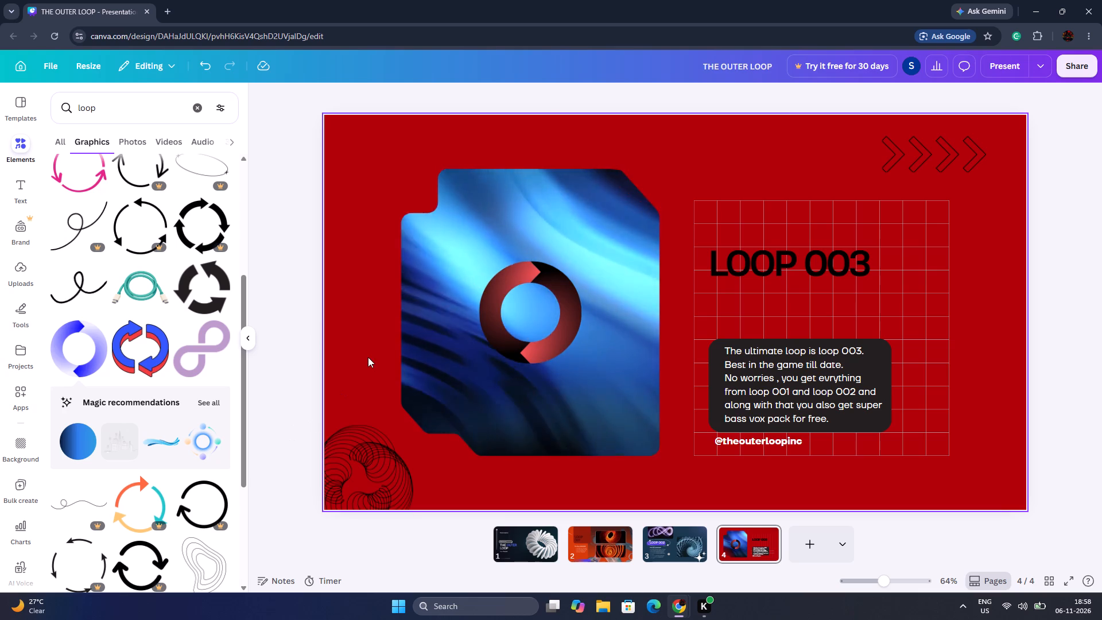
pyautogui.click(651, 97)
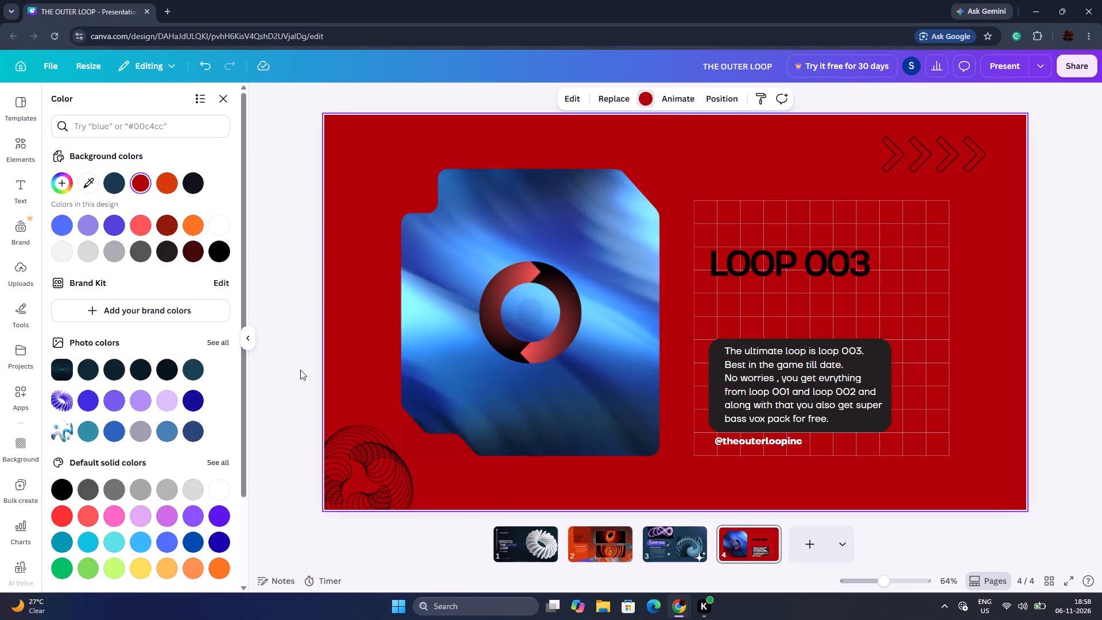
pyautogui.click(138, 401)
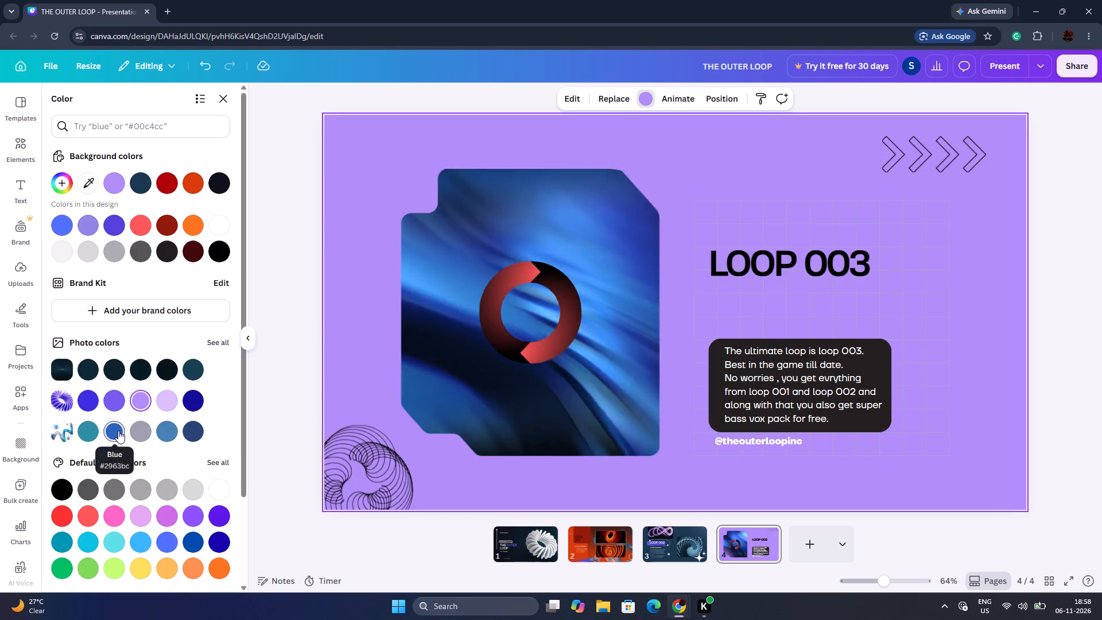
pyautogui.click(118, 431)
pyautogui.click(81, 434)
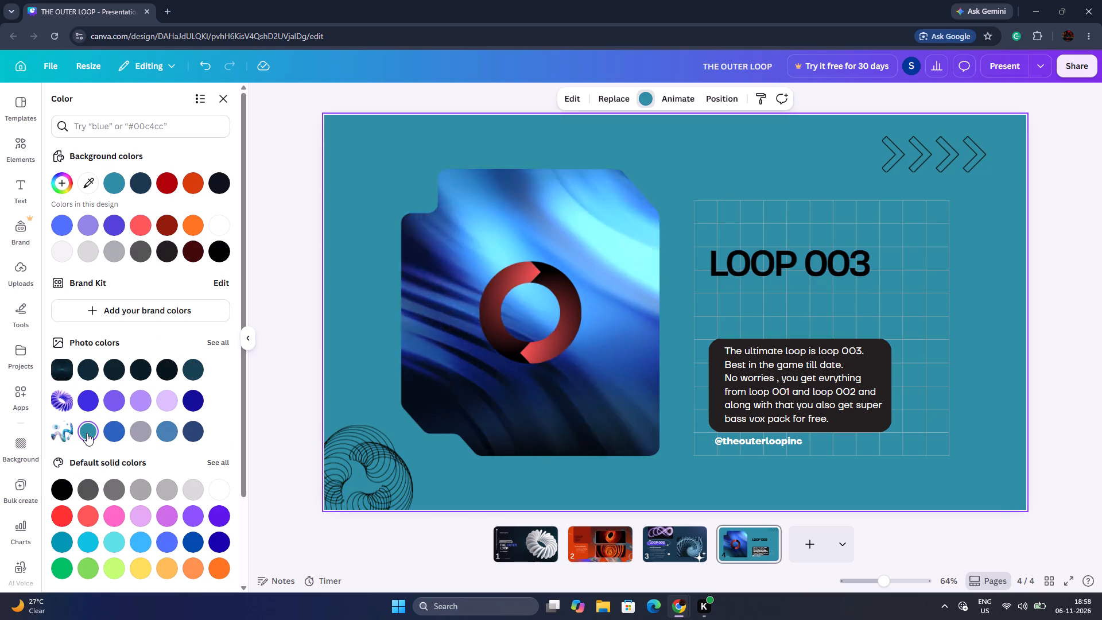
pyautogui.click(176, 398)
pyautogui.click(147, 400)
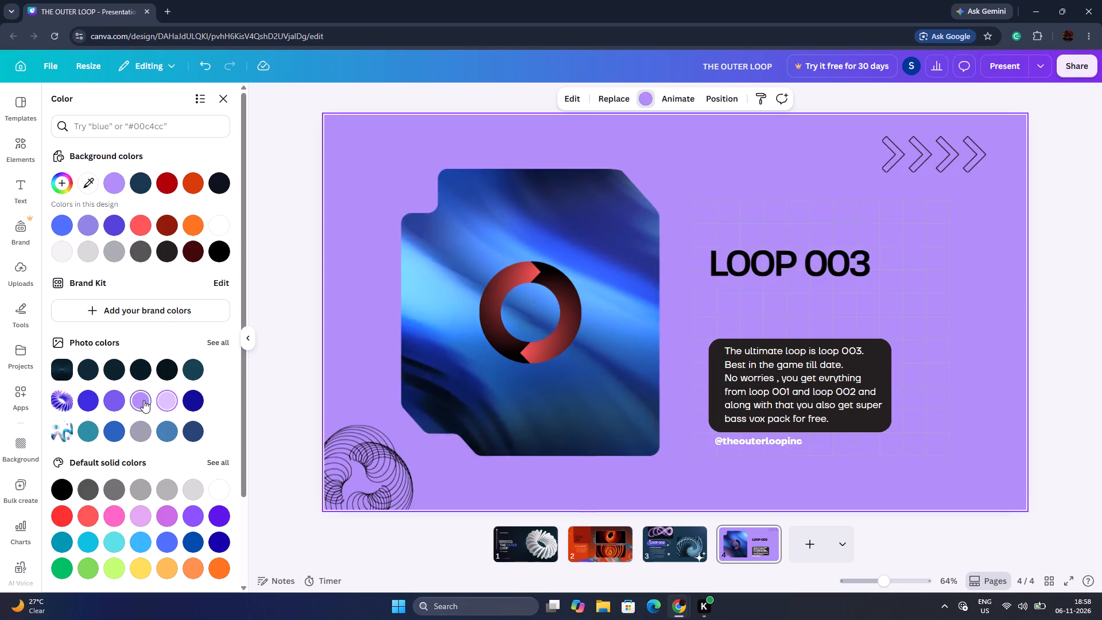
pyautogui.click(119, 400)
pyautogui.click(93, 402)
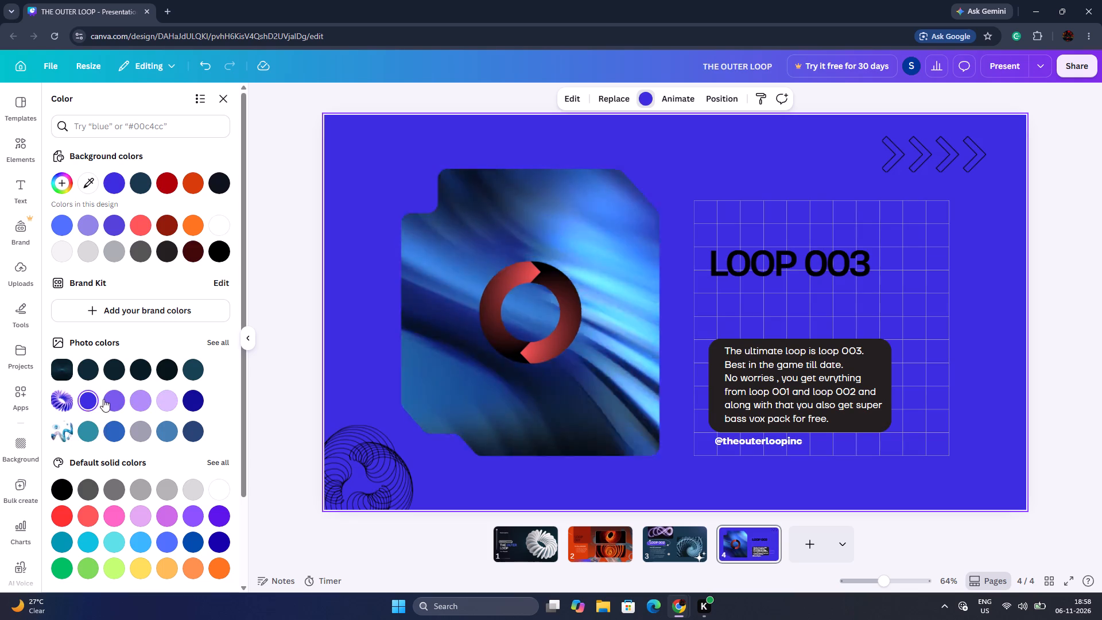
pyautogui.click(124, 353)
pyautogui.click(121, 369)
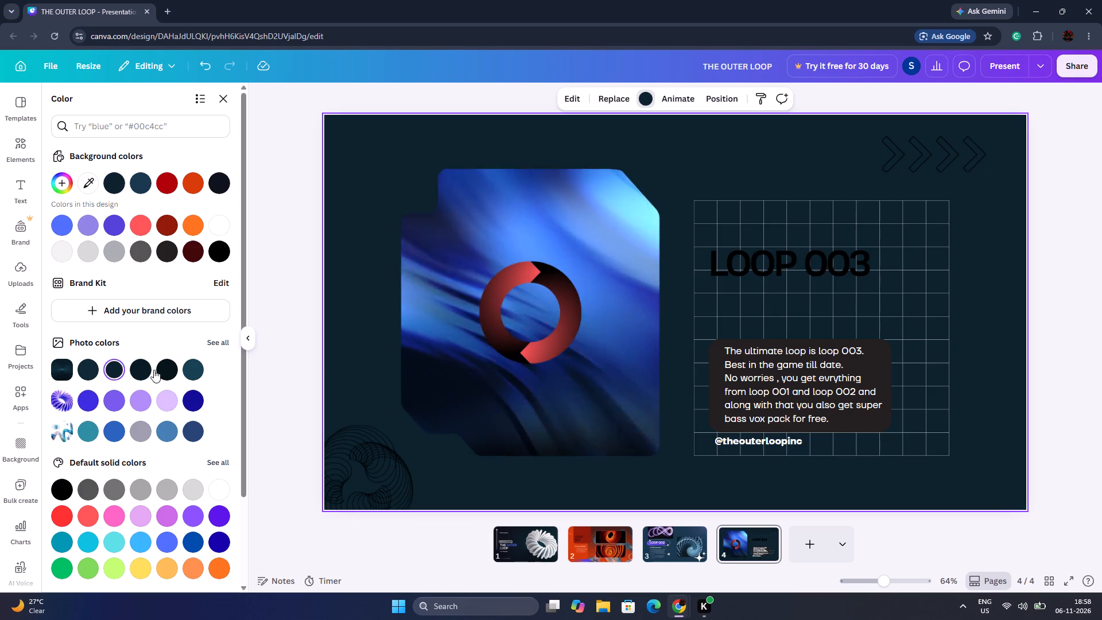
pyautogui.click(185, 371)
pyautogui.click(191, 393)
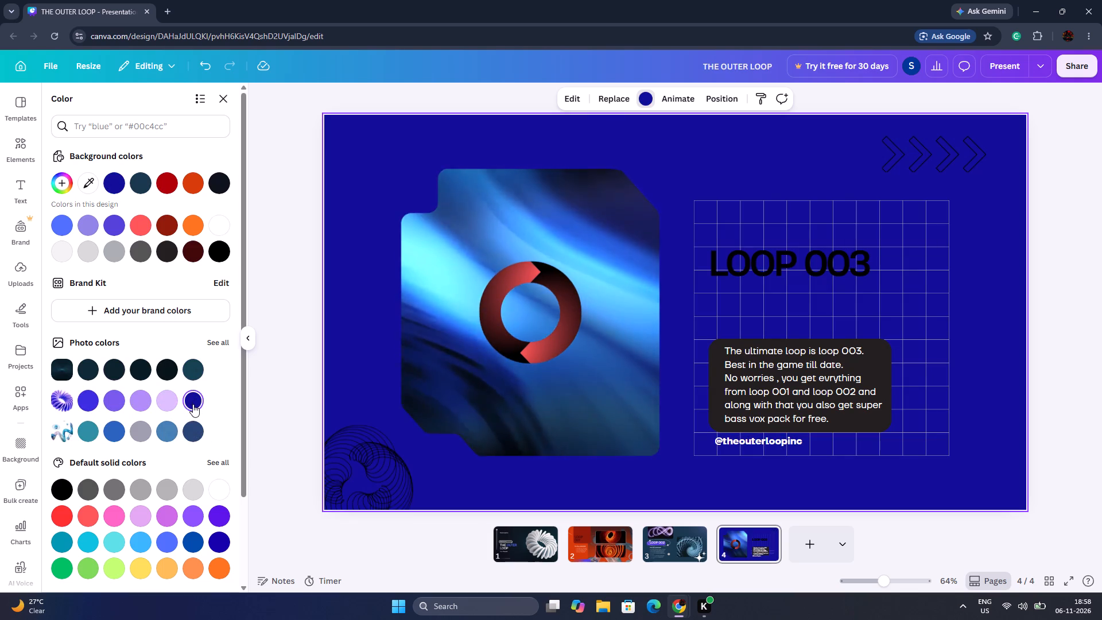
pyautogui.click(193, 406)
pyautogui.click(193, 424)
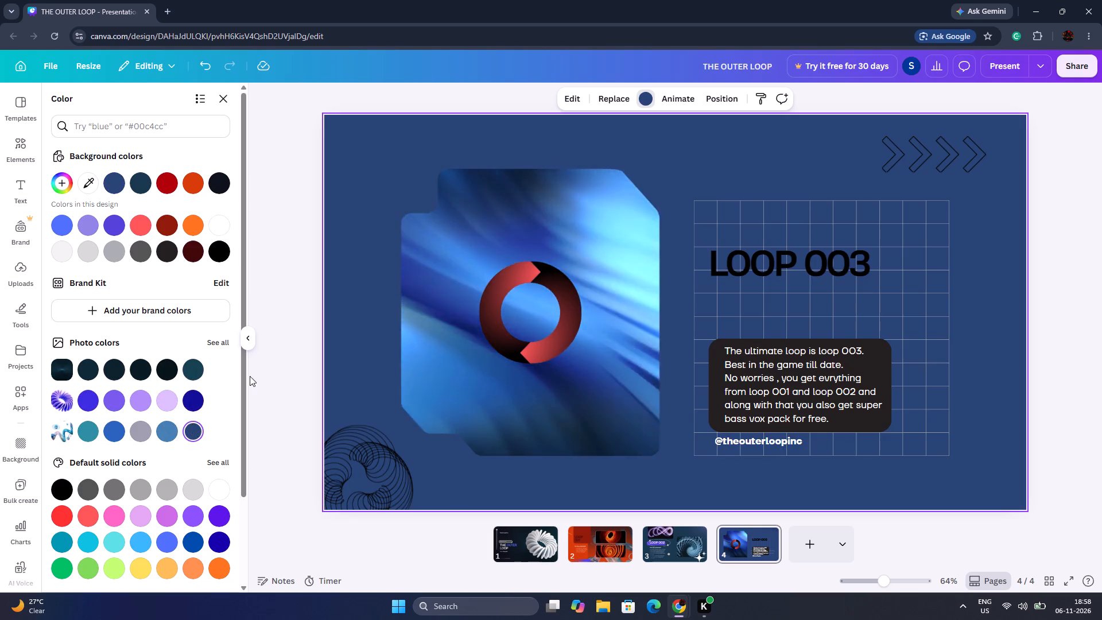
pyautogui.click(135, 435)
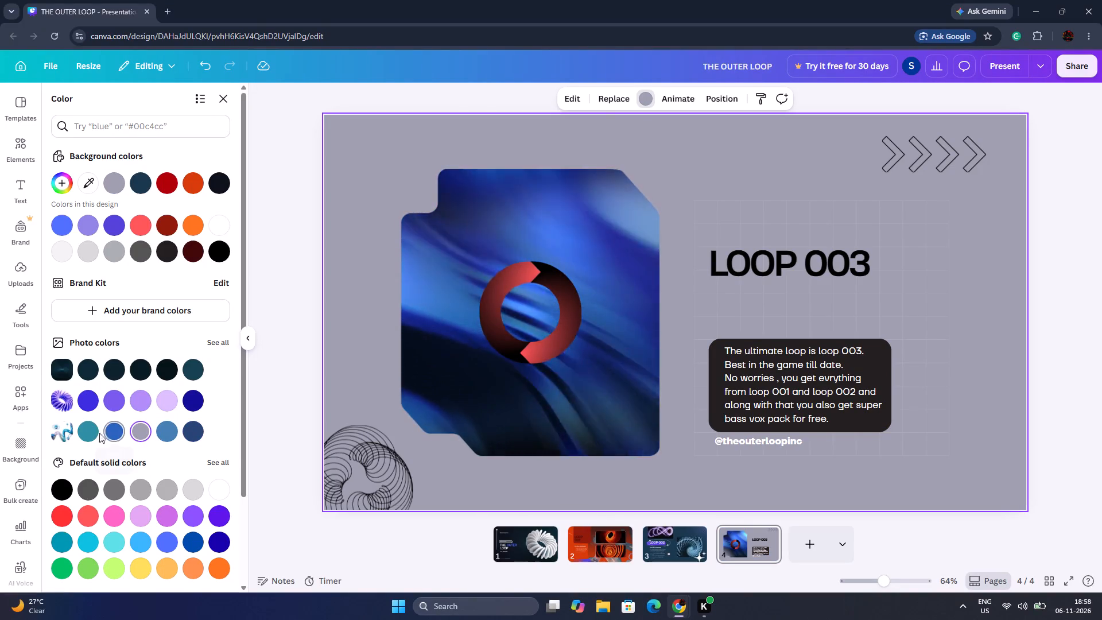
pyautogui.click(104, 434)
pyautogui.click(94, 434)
# Set the page 4 background to the default solid teal blue, after trying other solid colours such as sky blue and orange.
pyautogui.click(148, 505)
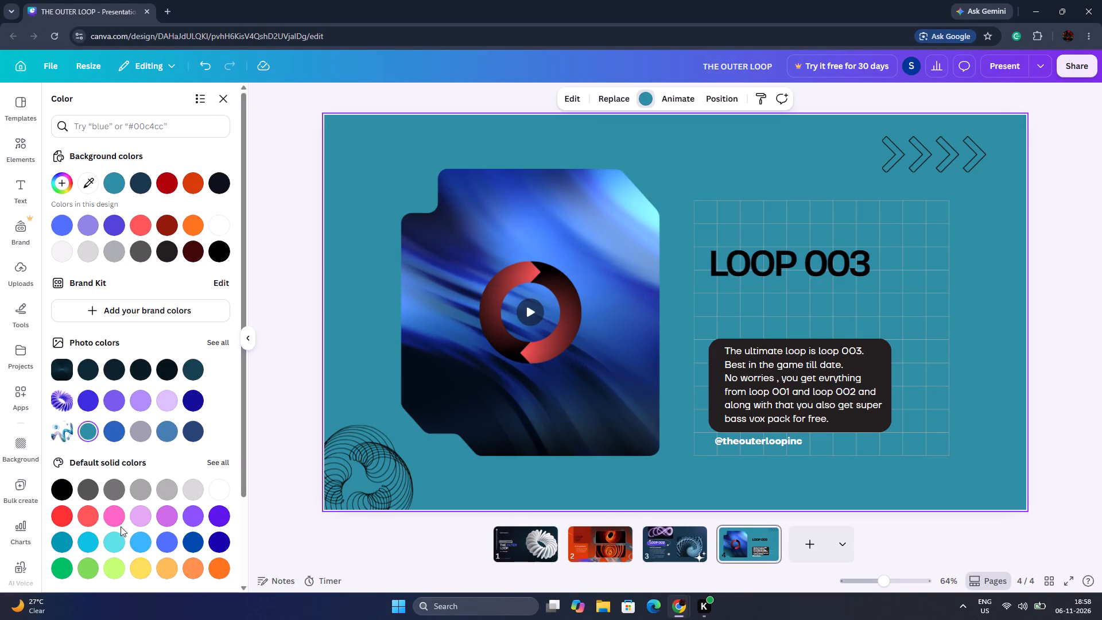
pyautogui.click(121, 526)
pyautogui.click(145, 514)
pyautogui.click(139, 549)
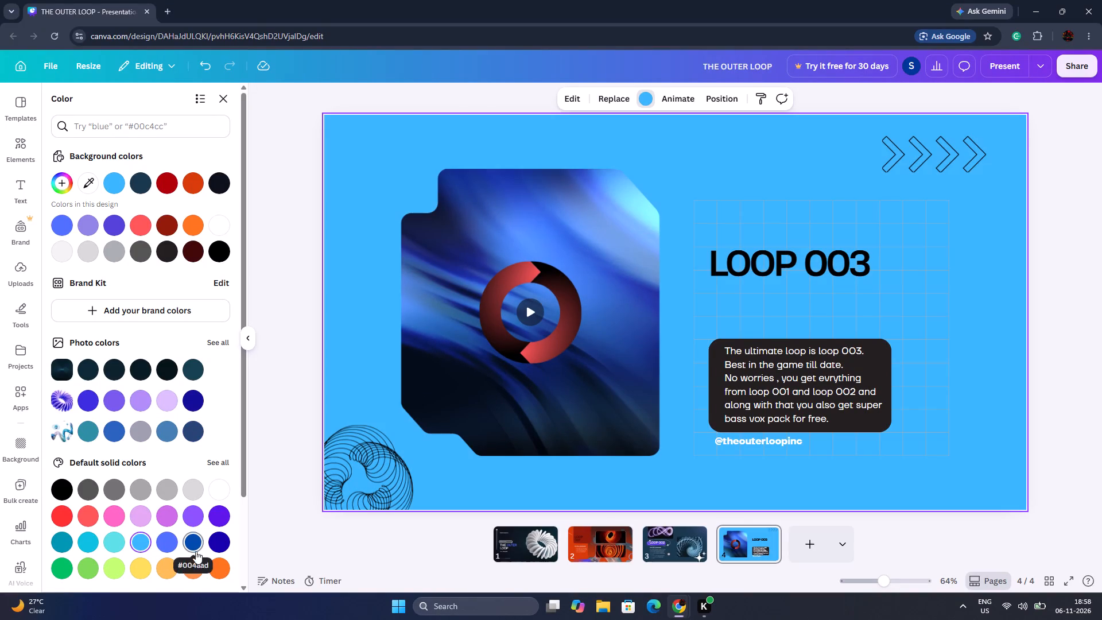
pyautogui.click(196, 547)
pyautogui.click(218, 573)
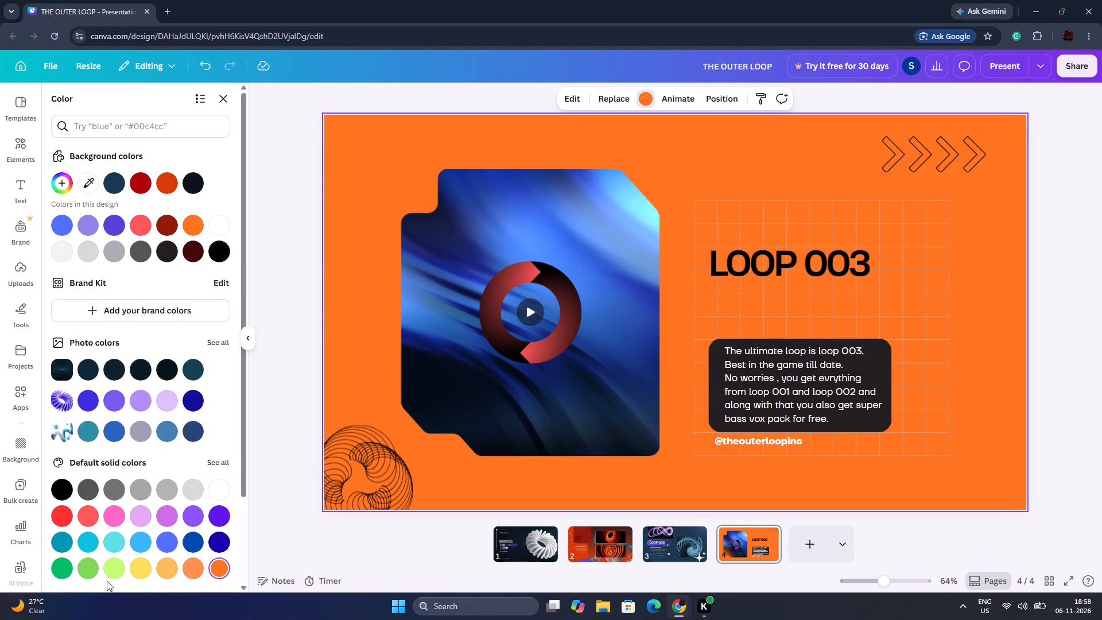
pyautogui.click(64, 536)
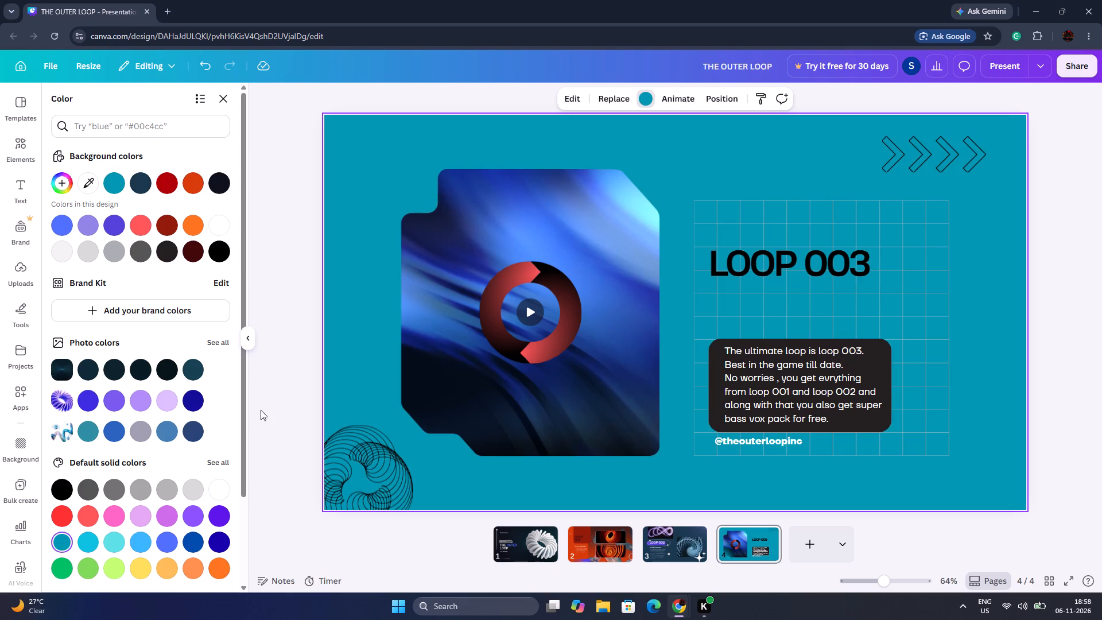
pyautogui.doubleClick(289, 406)
pyautogui.click(532, 316)
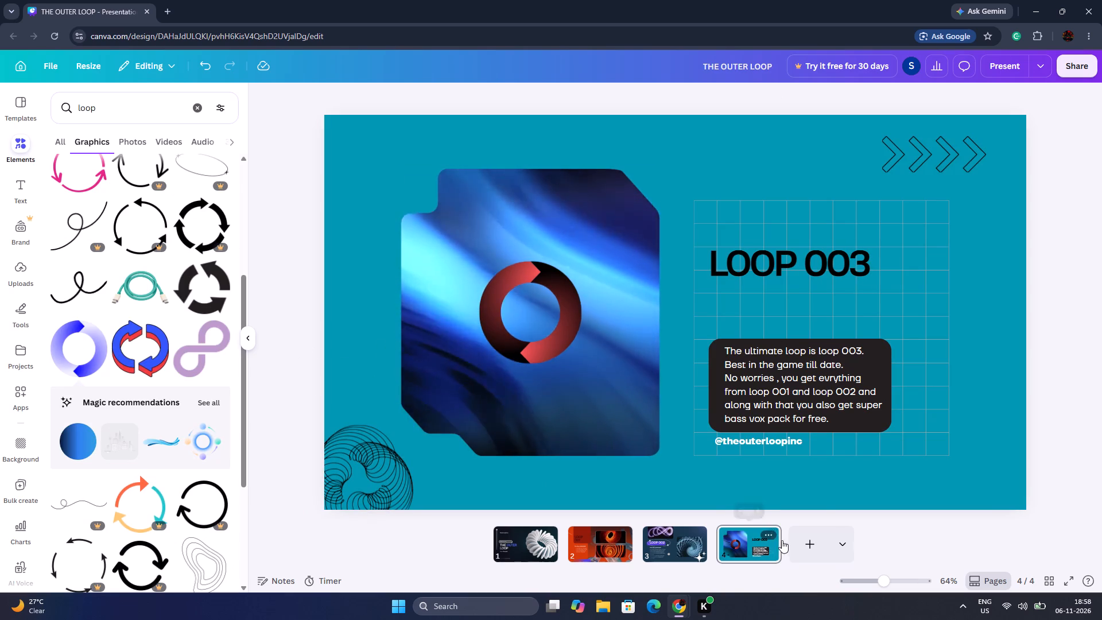
# Add a new blank page after page 4.
pyautogui.click(808, 542)
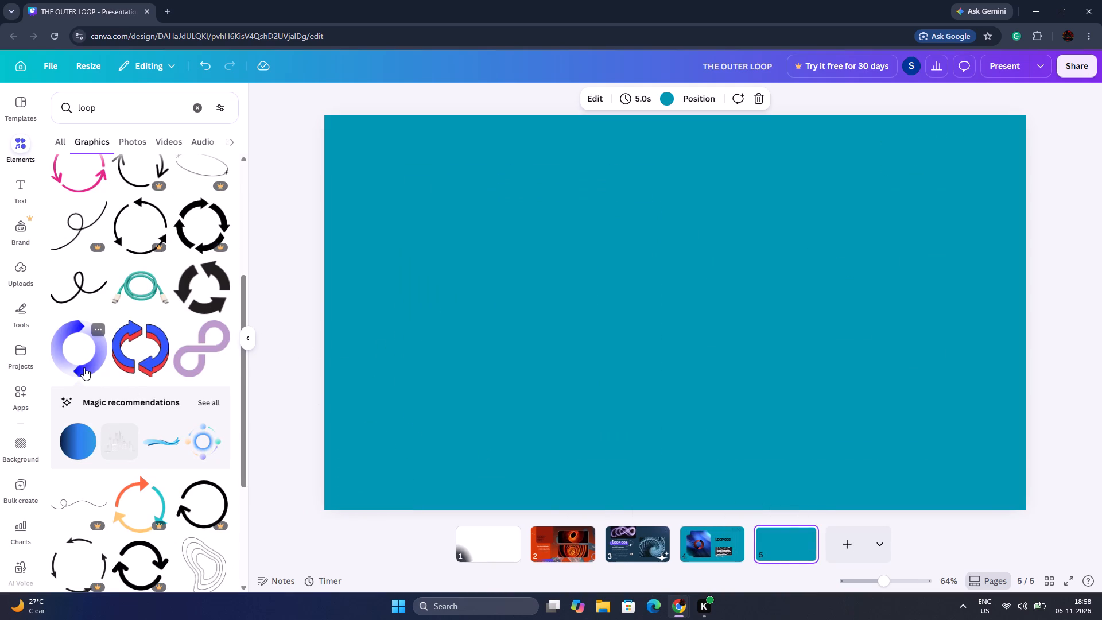
# Apply the Echo Core page of the Purple Modern Creative Portfolio template to page 5.
pyautogui.click(20, 115)
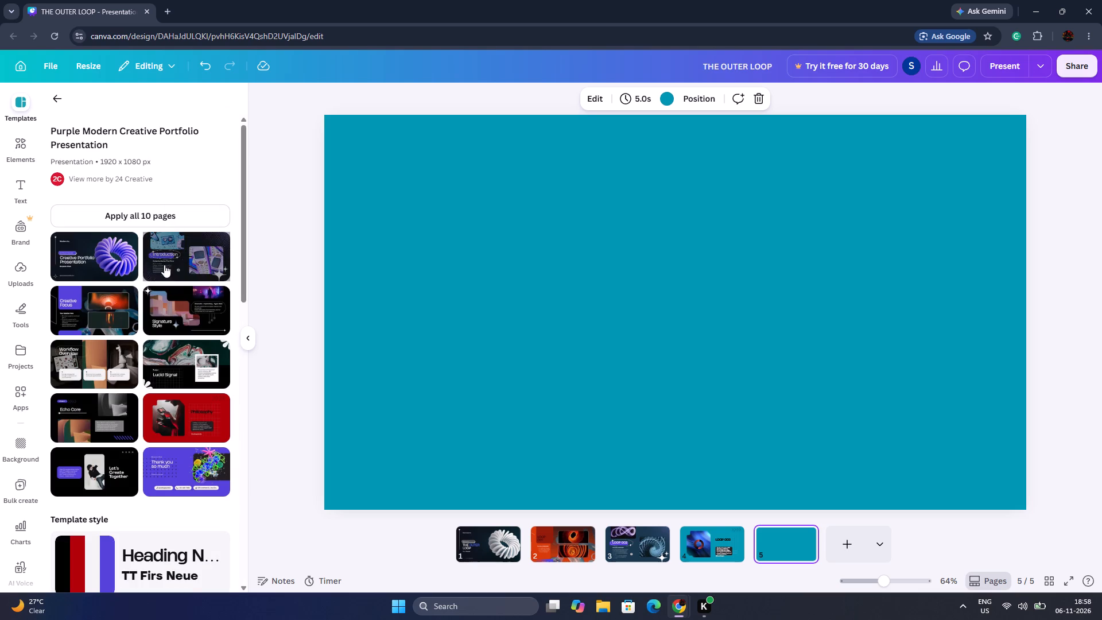
pyautogui.click(99, 420)
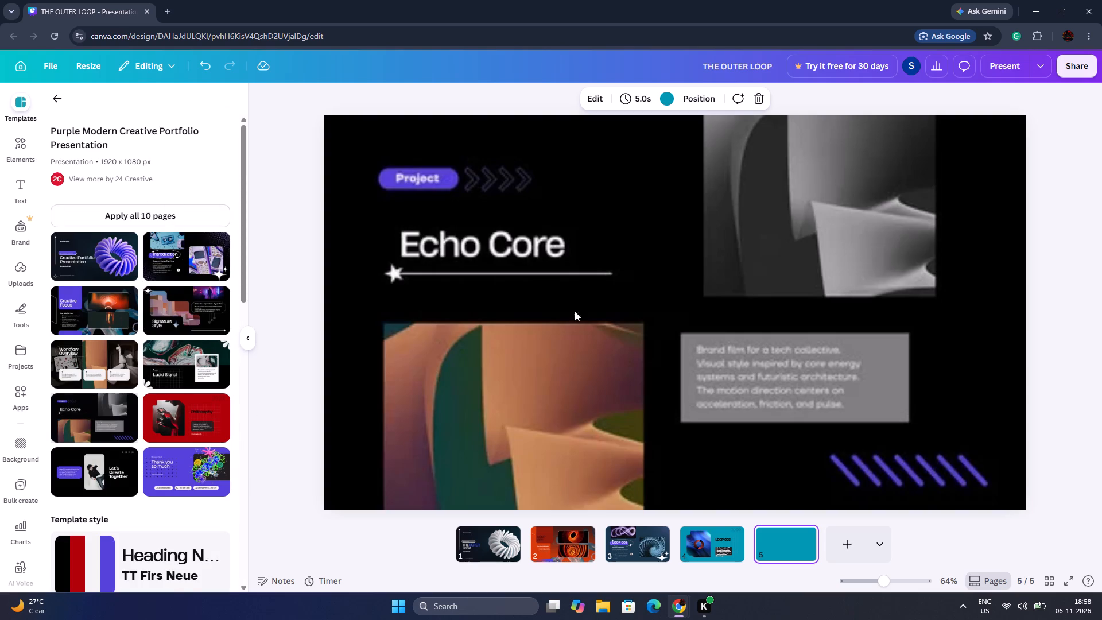
# Replace the "Echo Core" heading on page 5 with "LOOP 003 PRICING".
pyautogui.click(494, 256)
pyautogui.press('BackSpace')
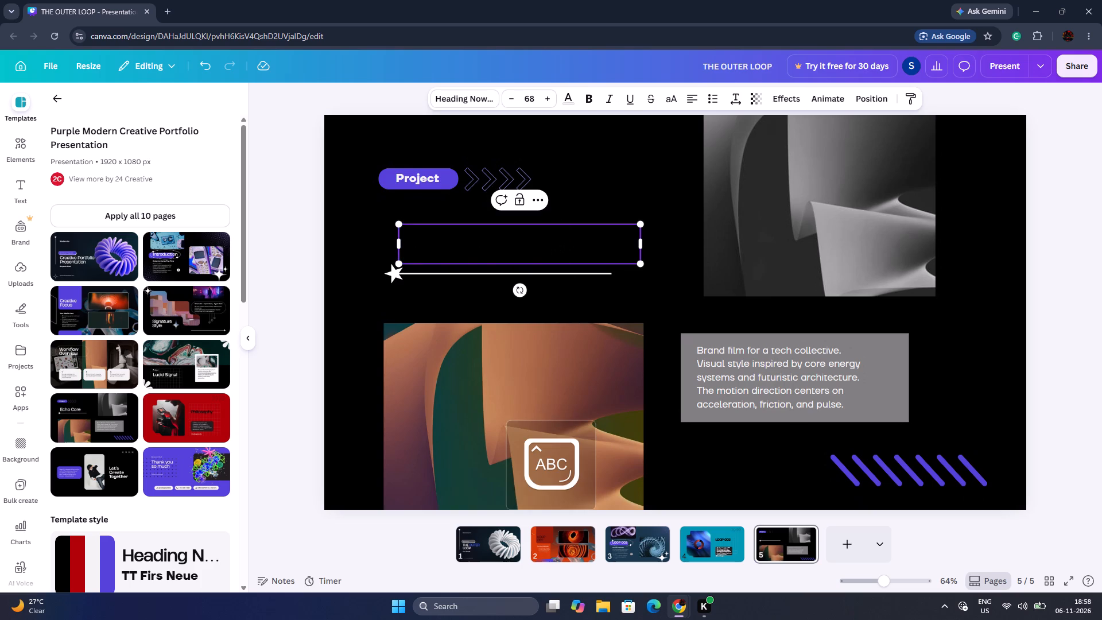
pyautogui.write('LOOP 003 PRI')
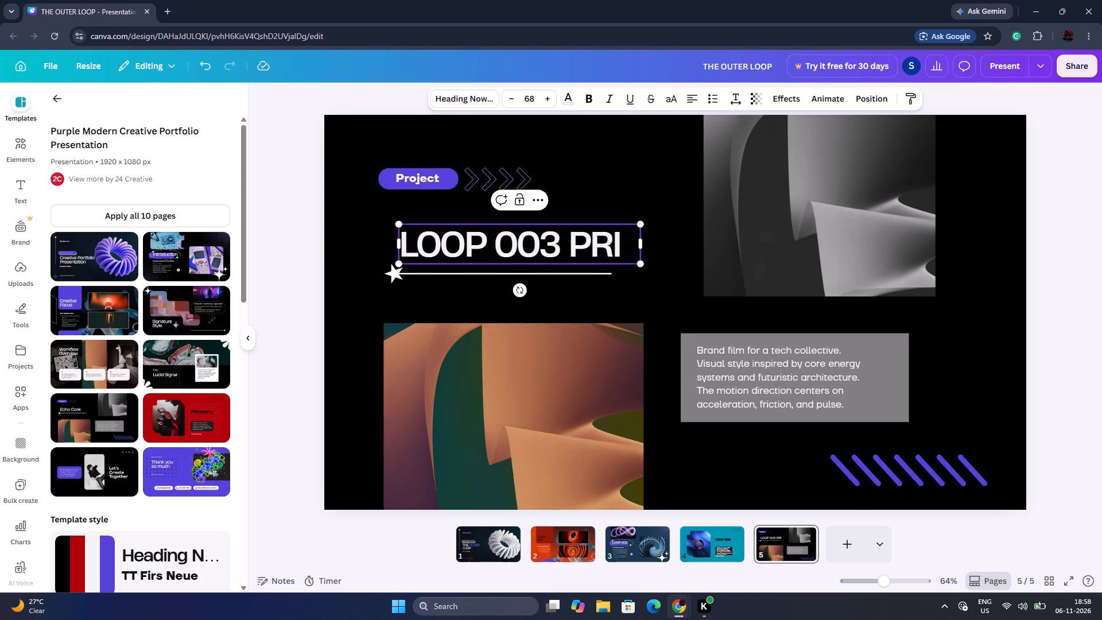
pyautogui.write('CING')
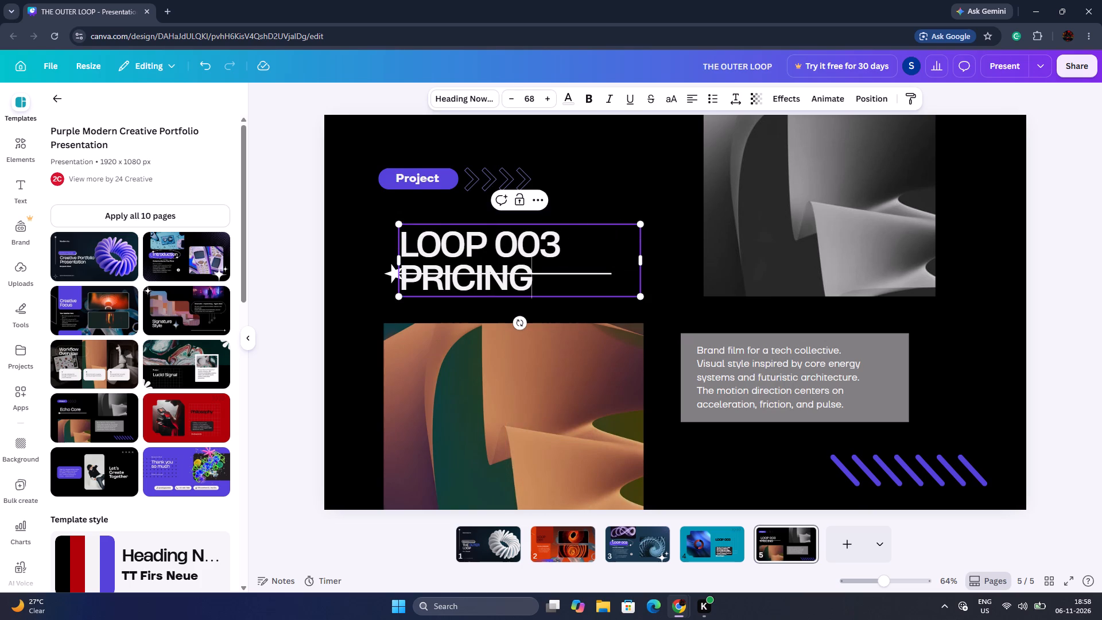
pyautogui.click(607, 328)
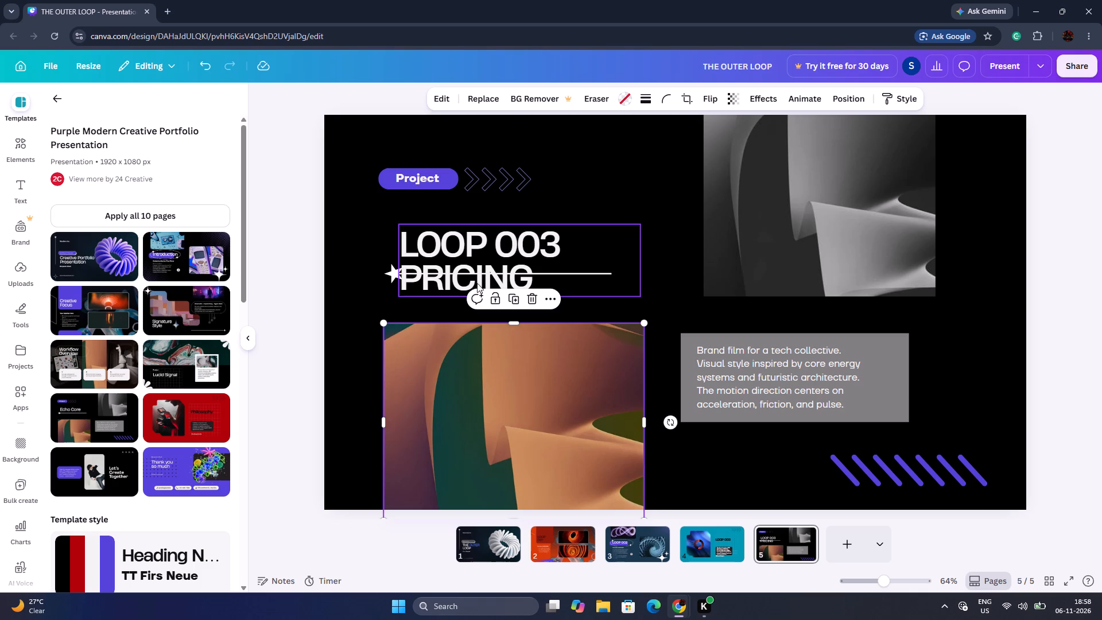
# Move the star-ended divider line down so it sits beneath the two-line heading.
pyautogui.click(390, 274)
pyautogui.moveTo(390, 274); pyautogui.dragTo(390, 301)
pyautogui.click(536, 241)
# Change the purple "Project" label above the heading to "Pricing".
pyautogui.doubleClick(440, 179)
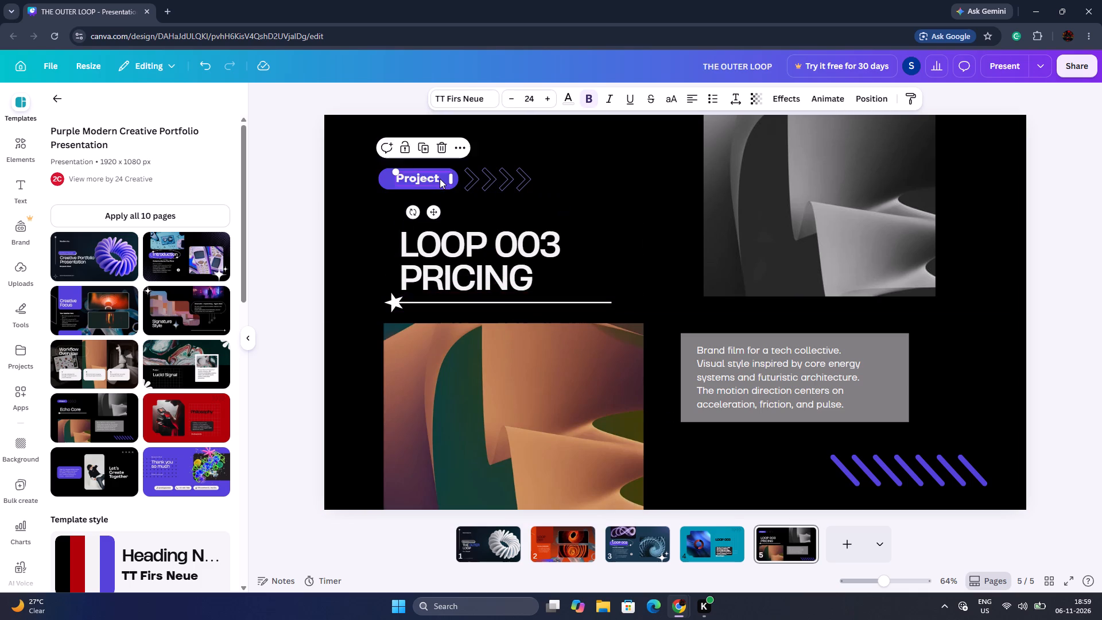
pyautogui.press('BackSpace')
pyautogui.write('ricing')
pyautogui.click(624, 200)
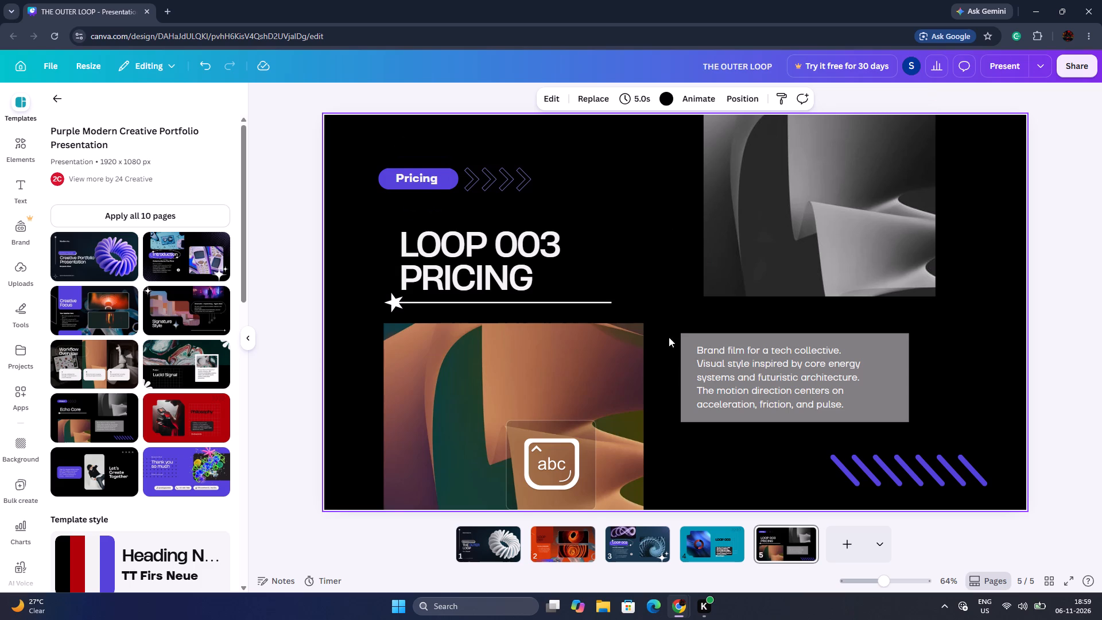
# Replace the description in the grey box with "LOOP 003 :" followed by a blank line.
pyautogui.doubleClick(793, 376)
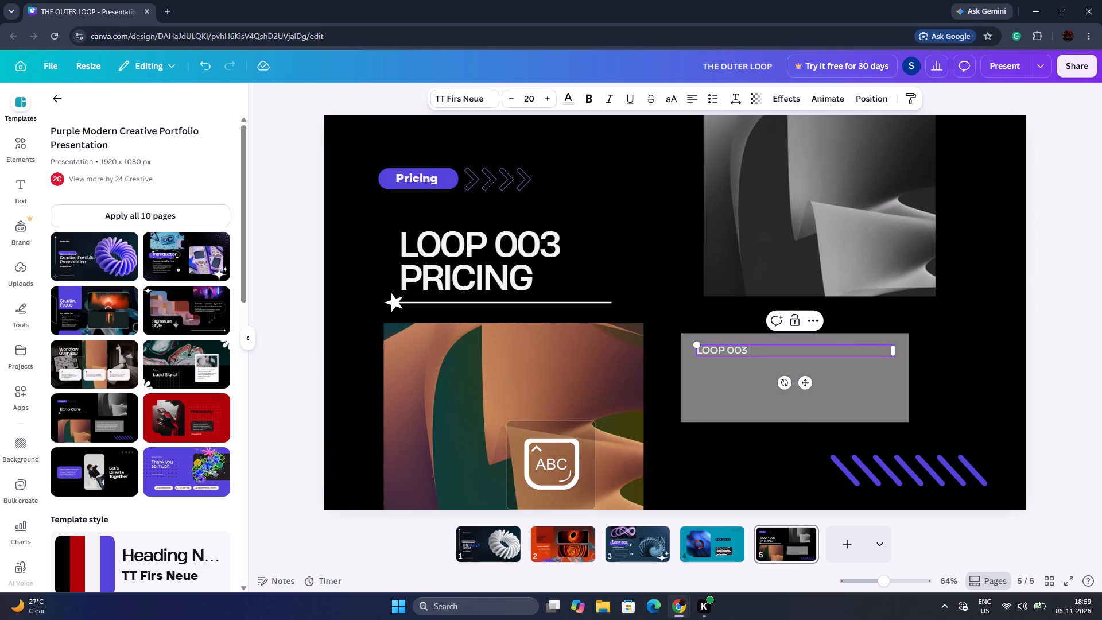
pyautogui.press('Return')
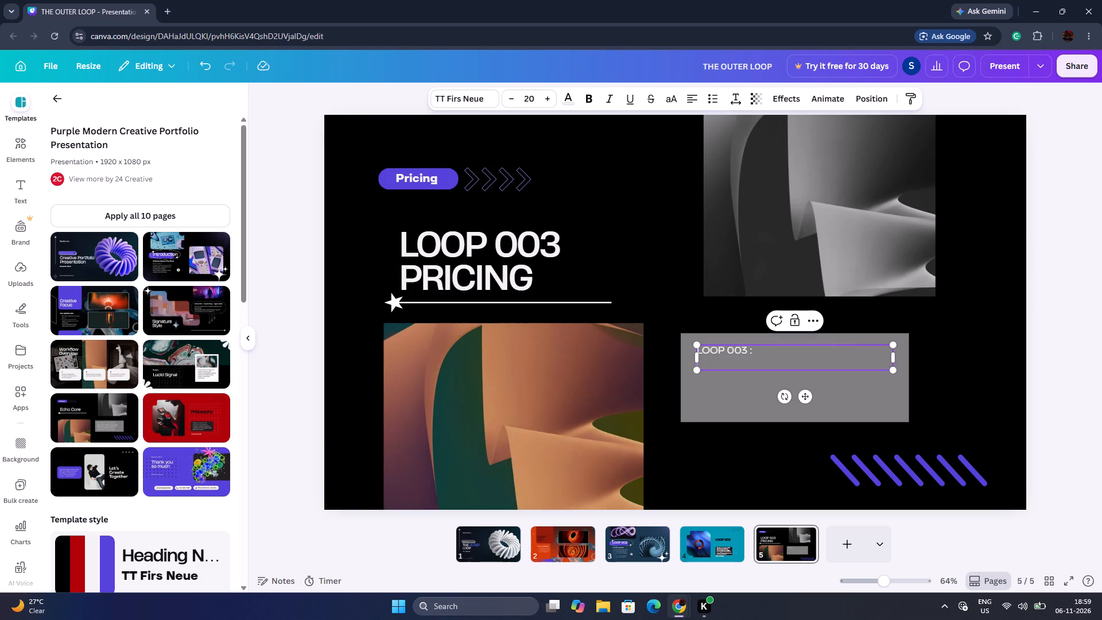
pyautogui.press('Return')
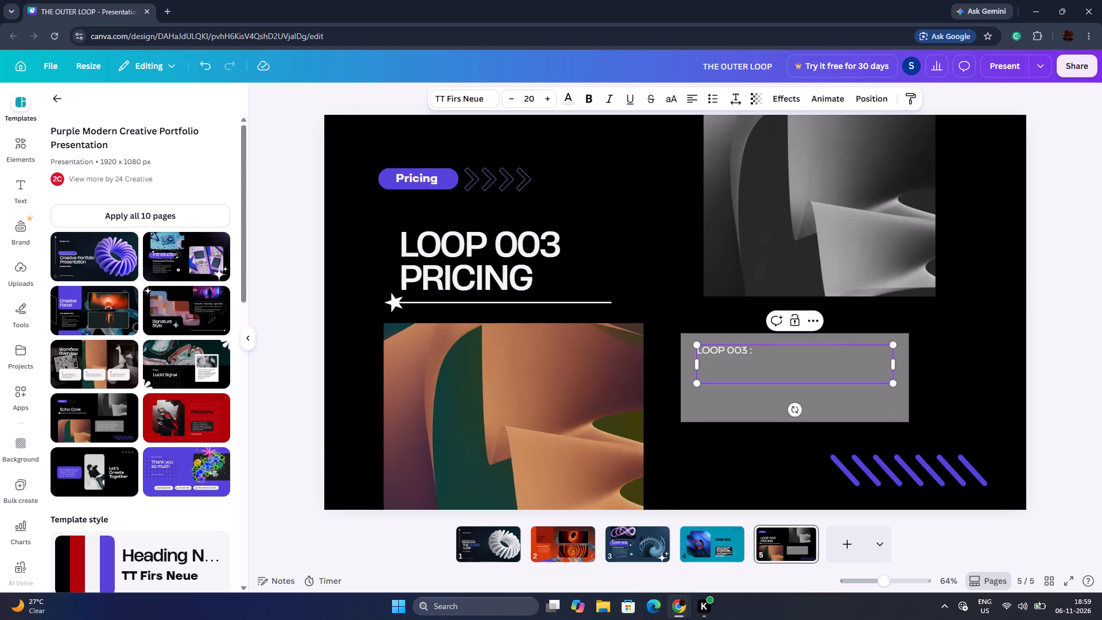
# Add the line "Monthly : $3.6 / month" below the blank line in the grey box.
pyautogui.press('m')
pyautogui.press('BackSpace')
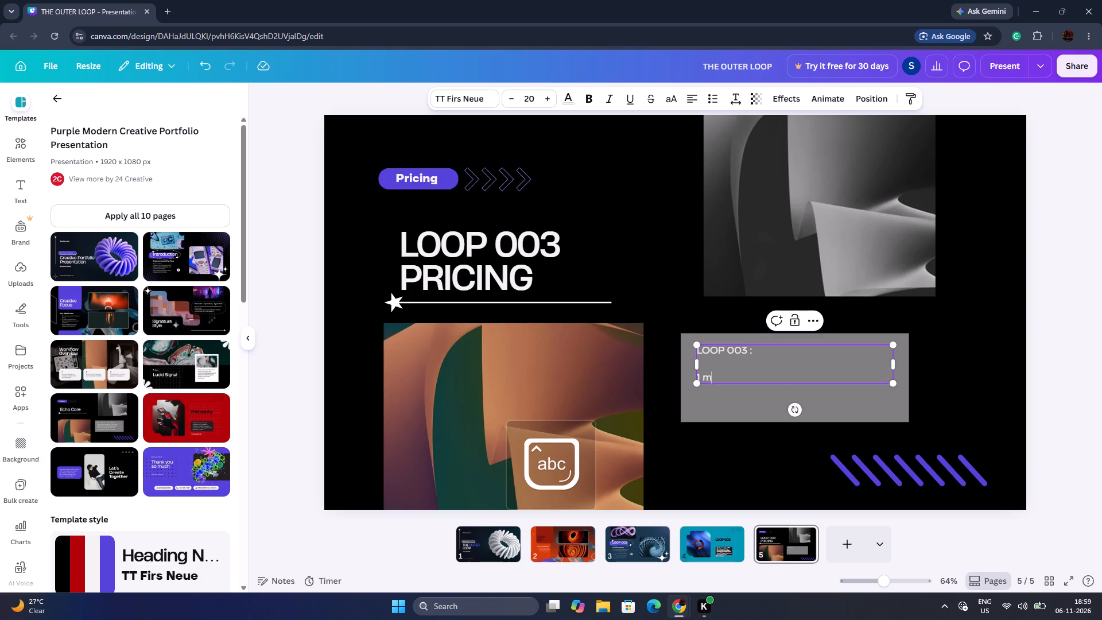
pyautogui.press('BackSpace')
pyautogui.press('BackSpace')
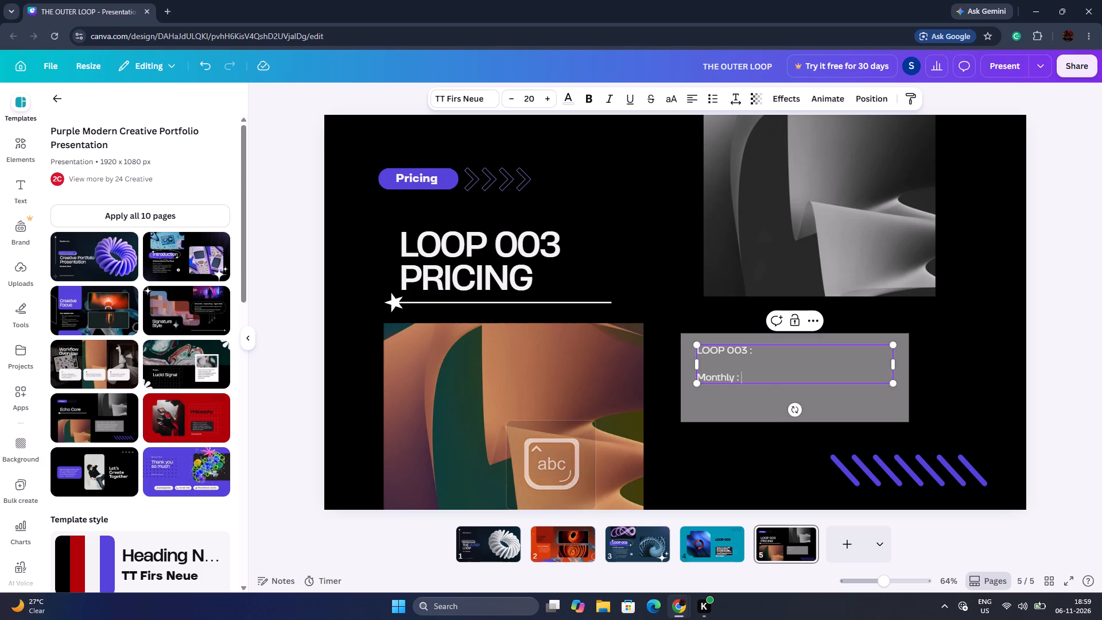
pyautogui.write('3.6')
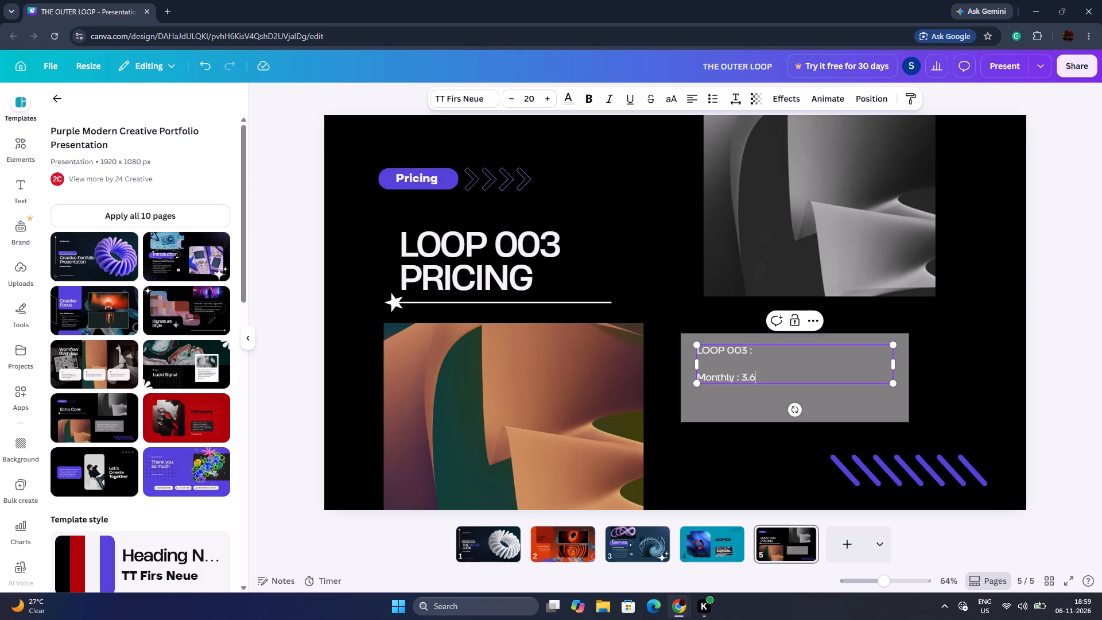
pyautogui.press('Left')
pyautogui.press('Left')
pyautogui.press('Right')
pyautogui.press('Left')
pyautogui.press('Left')
pyautogui.hotkey('shift', '$')
pyautogui.press('Right')
pyautogui.press('Right')
pyautogui.press('Right')
pyautogui.press('space')
pyautogui.write('/ month')
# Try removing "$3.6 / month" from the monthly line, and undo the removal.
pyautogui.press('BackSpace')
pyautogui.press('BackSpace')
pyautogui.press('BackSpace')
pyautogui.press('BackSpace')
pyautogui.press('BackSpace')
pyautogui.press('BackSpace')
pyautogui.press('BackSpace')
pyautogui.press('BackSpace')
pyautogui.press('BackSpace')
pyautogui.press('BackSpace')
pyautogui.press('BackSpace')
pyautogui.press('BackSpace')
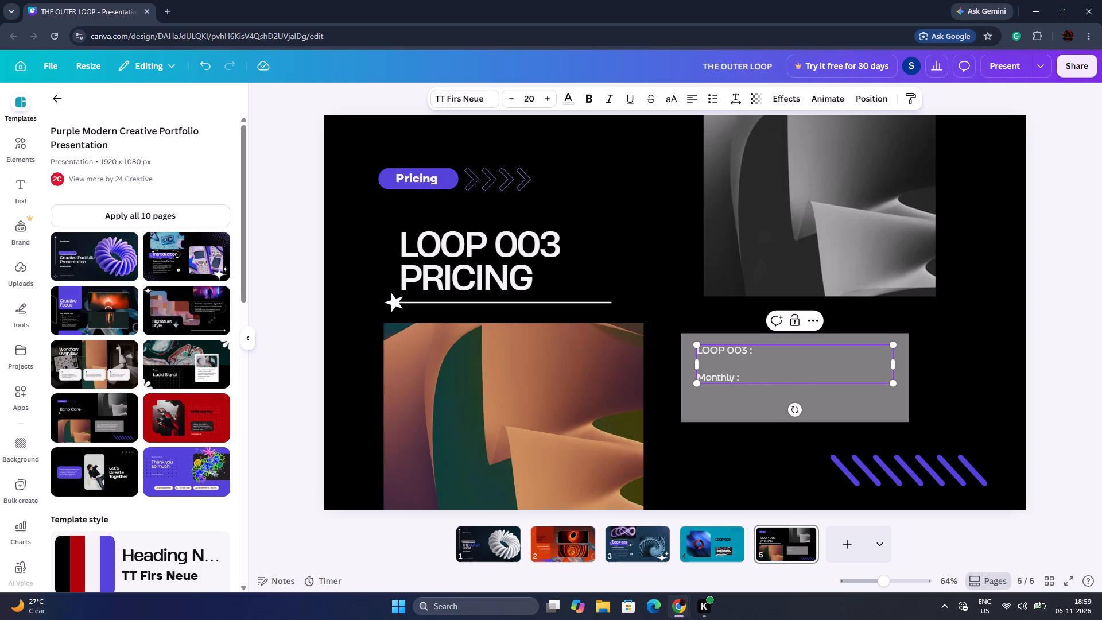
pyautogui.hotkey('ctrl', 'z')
# Add the line "Quaterly : $10 / Quater" under the monthly price.
pyautogui.press('Return')
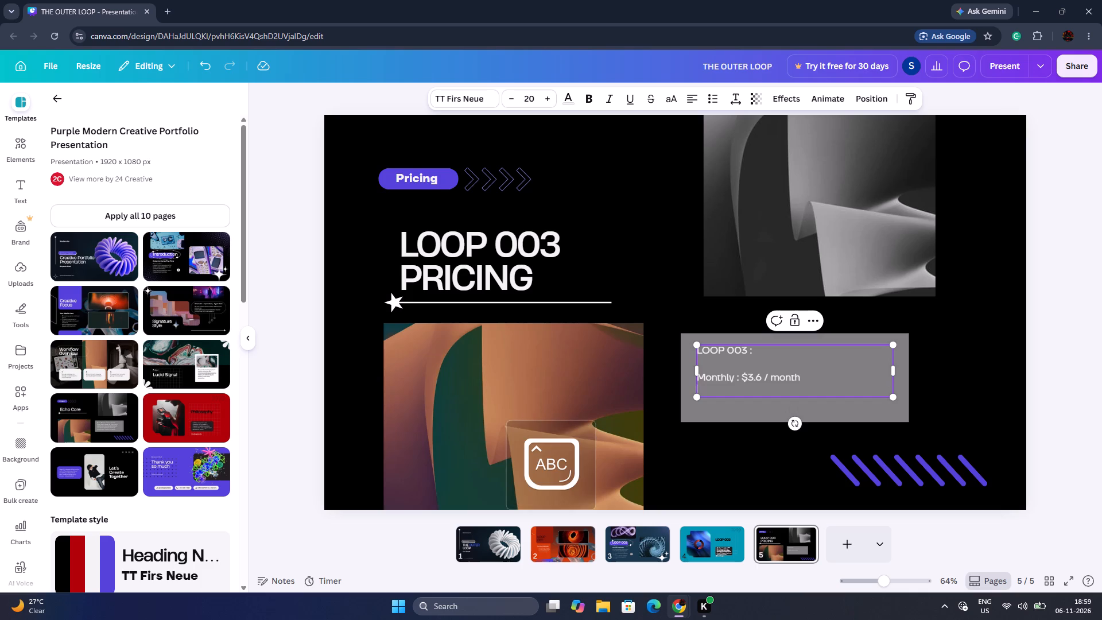
pyautogui.press('q')
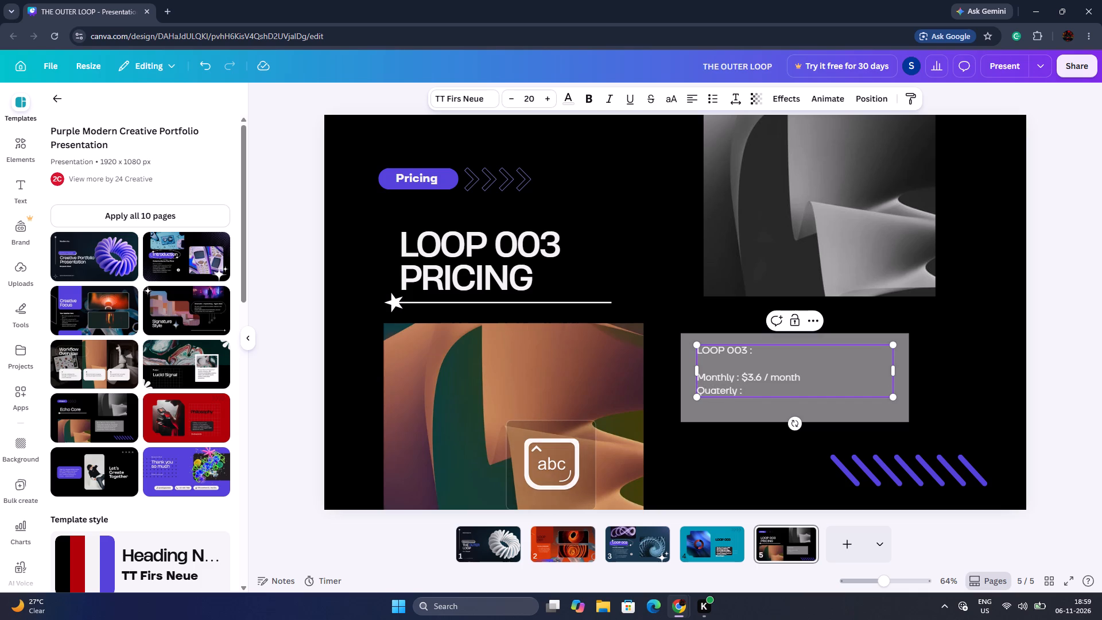
pyautogui.hotkey('shift', '$')
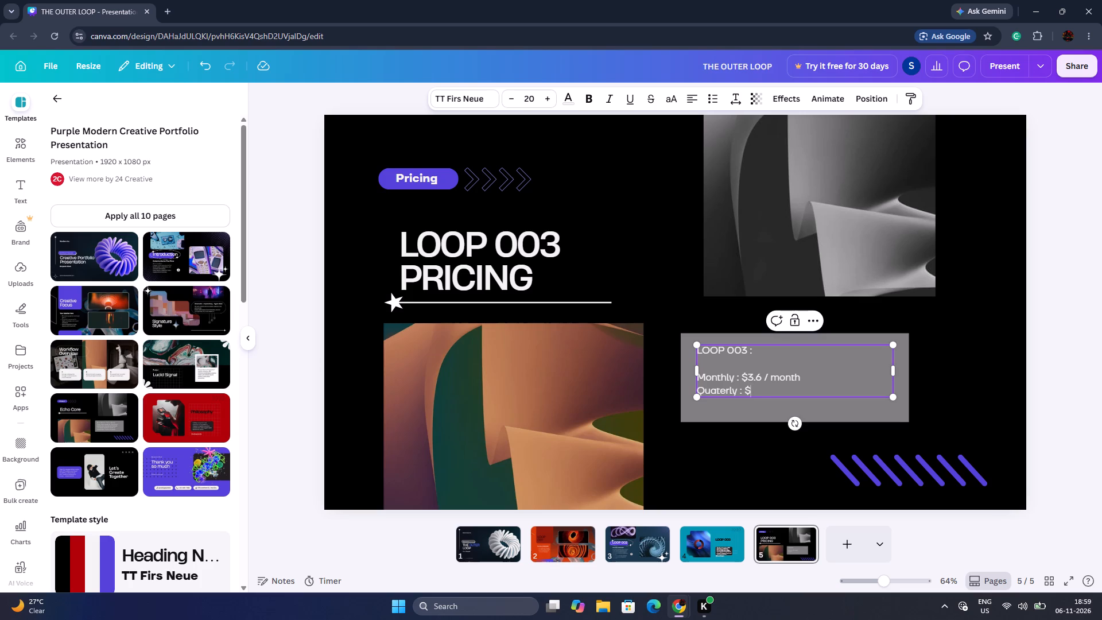
pyautogui.write('10')
pyautogui.press('space')
pyautogui.write('/')
pyautogui.press('space')
pyautogui.press('space')
# Add a yearly price line reading "Yearly : $20" beneath the quarterly price.
pyautogui.press('Return')
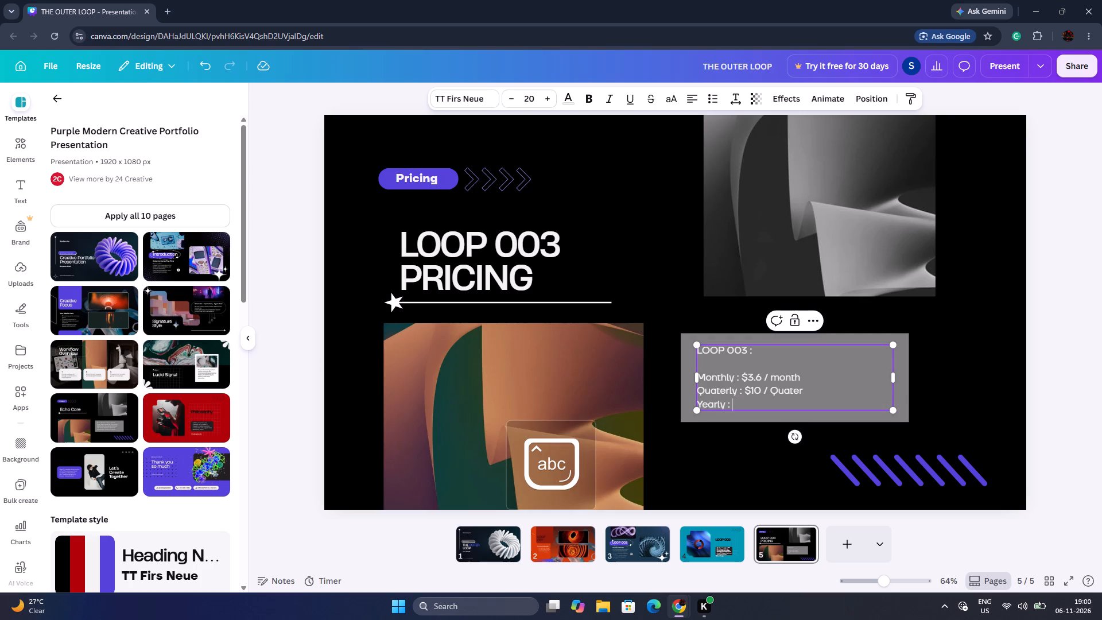
pyautogui.hotkey('shift', '$')
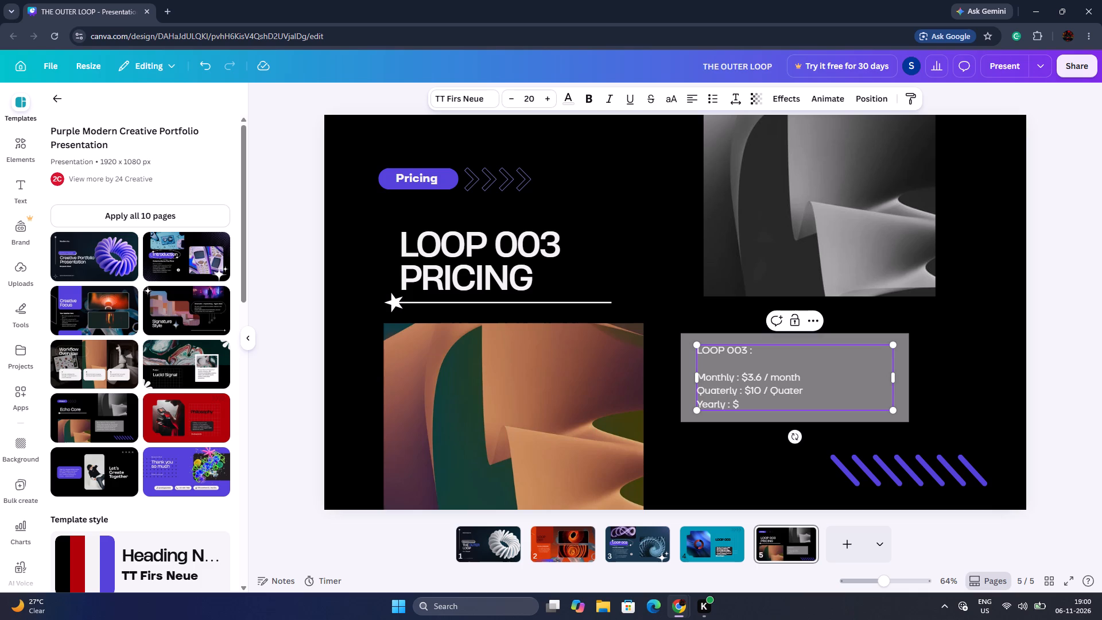
pyautogui.write('30')
pyautogui.press('space')
pyautogui.write('/')
pyautogui.press('BackSpace')
pyautogui.press('BackSpace')
pyautogui.press('BackSpace')
pyautogui.press('BackSpace')
pyautogui.write('20')
pyautogui.press('space')
# Extend the yearly price line with "for 1st year and $30 next year onwards".
pyautogui.write('for')
pyautogui.press('space')
pyautogui.write('1st year and')
pyautogui.press('space')
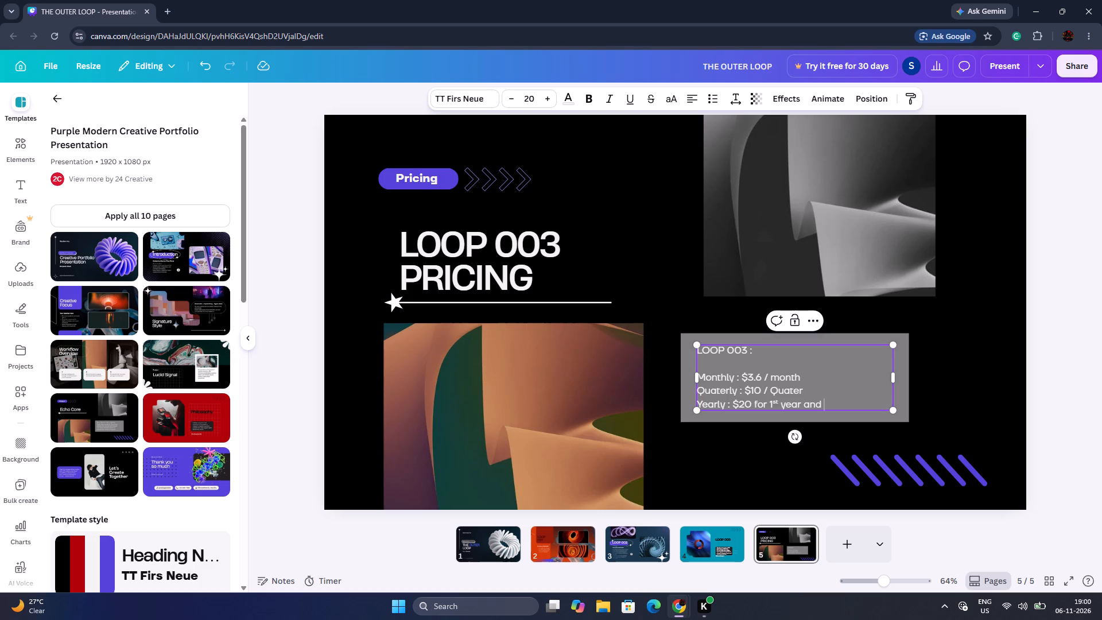
pyautogui.hotkey('shift', '$')
pyautogui.write('30')
pyautogui.press('space')
pyautogui.write('next year onwat')
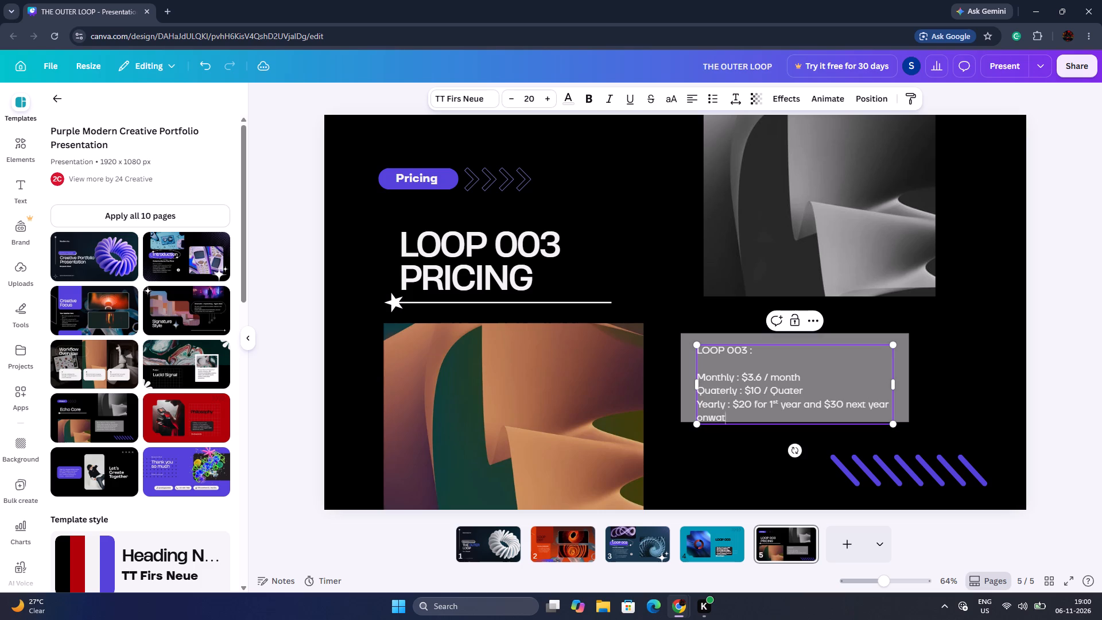
pyautogui.press('BackSpace')
pyautogui.write('rds')
# Widen the pricing text box, scale its text to about size 17.4, and shift it left to fit inside the grey box.
pyautogui.moveTo(896, 381); pyautogui.dragTo(957, 379)
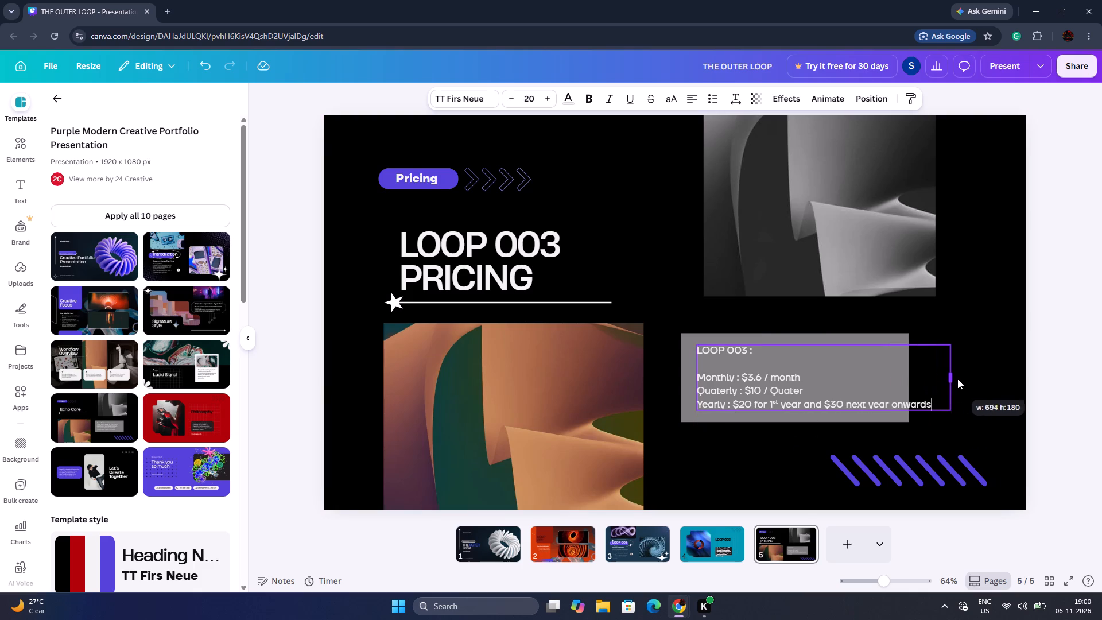
pyautogui.moveTo(957, 379); pyautogui.dragTo(968, 378)
pyautogui.moveTo(967, 410); pyautogui.dragTo(898, 380)
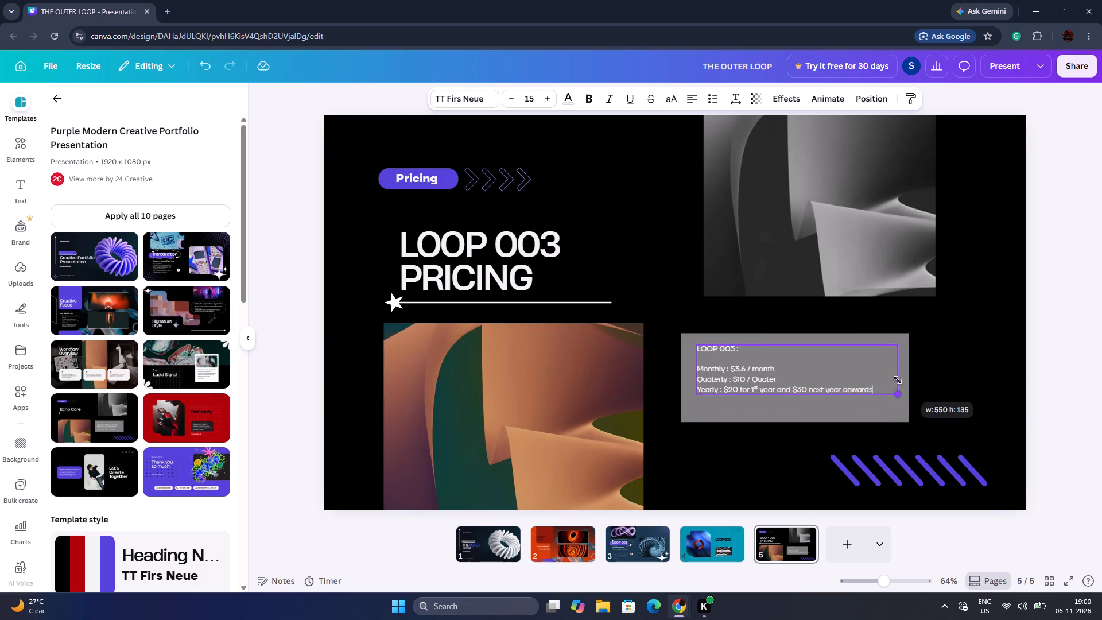
pyautogui.moveTo(898, 380); pyautogui.dragTo(928, 421)
pyautogui.moveTo(864, 370); pyautogui.dragTo(856, 371)
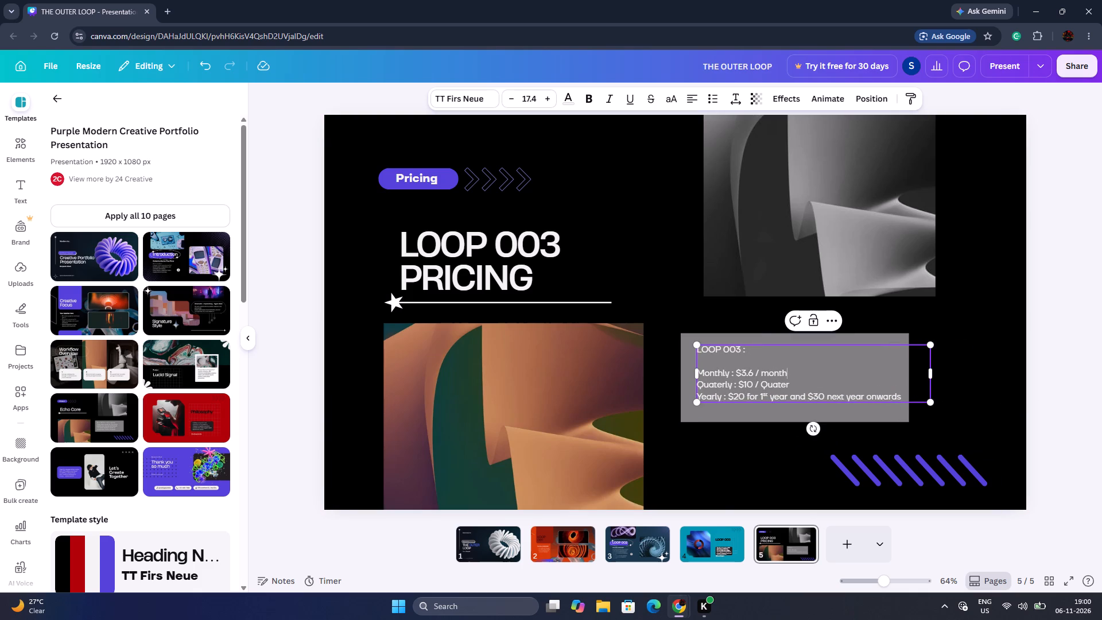
pyautogui.moveTo(856, 371); pyautogui.dragTo(852, 373)
pyautogui.click(961, 368)
pyautogui.moveTo(872, 369); pyautogui.dragTo(860, 368)
pyautogui.click(949, 369)
# Add the line "Lifetime : $560 for 56 years." beneath the yearly price.
pyautogui.doubleClick(891, 392)
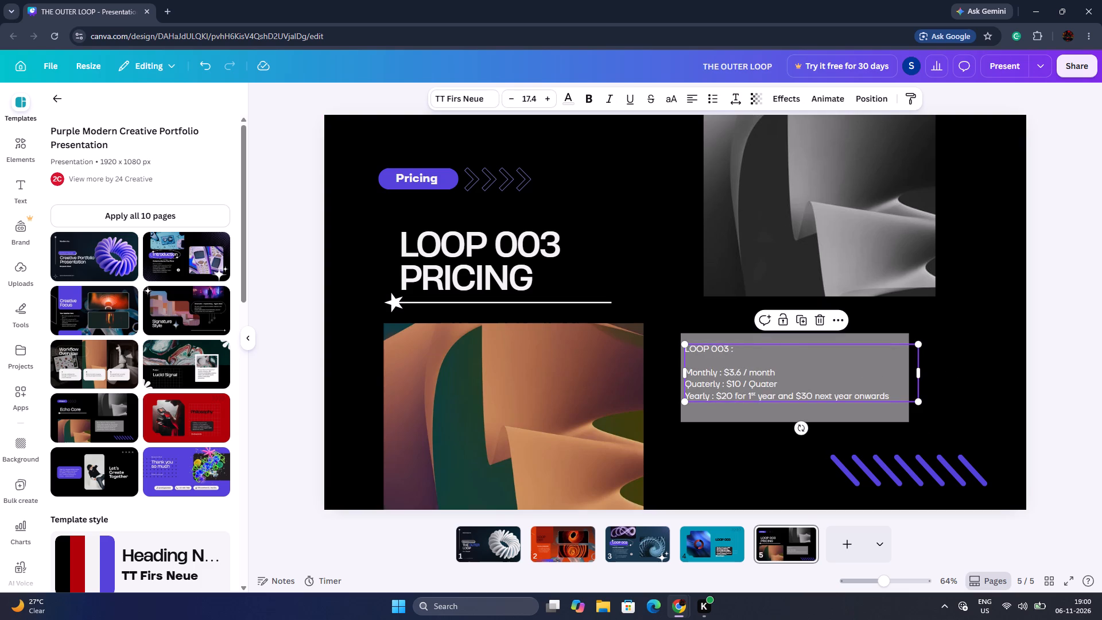
pyautogui.press('Return')
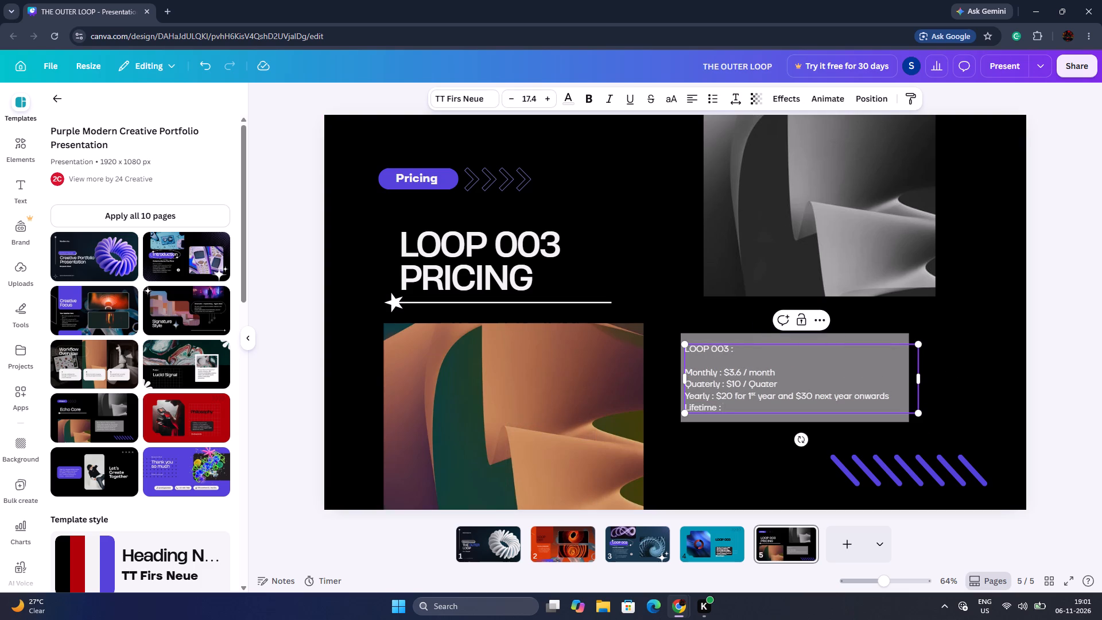
pyautogui.write('$560')
pyautogui.press('space')
pyautogui.write('for')
pyautogui.press('space')
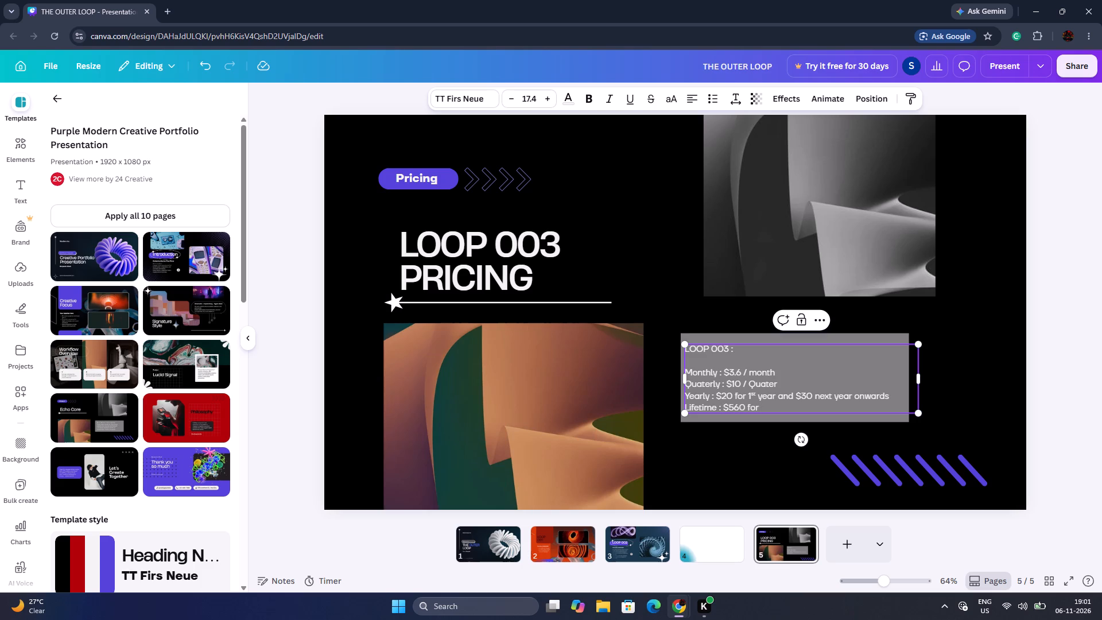
pyautogui.write('56 years.')
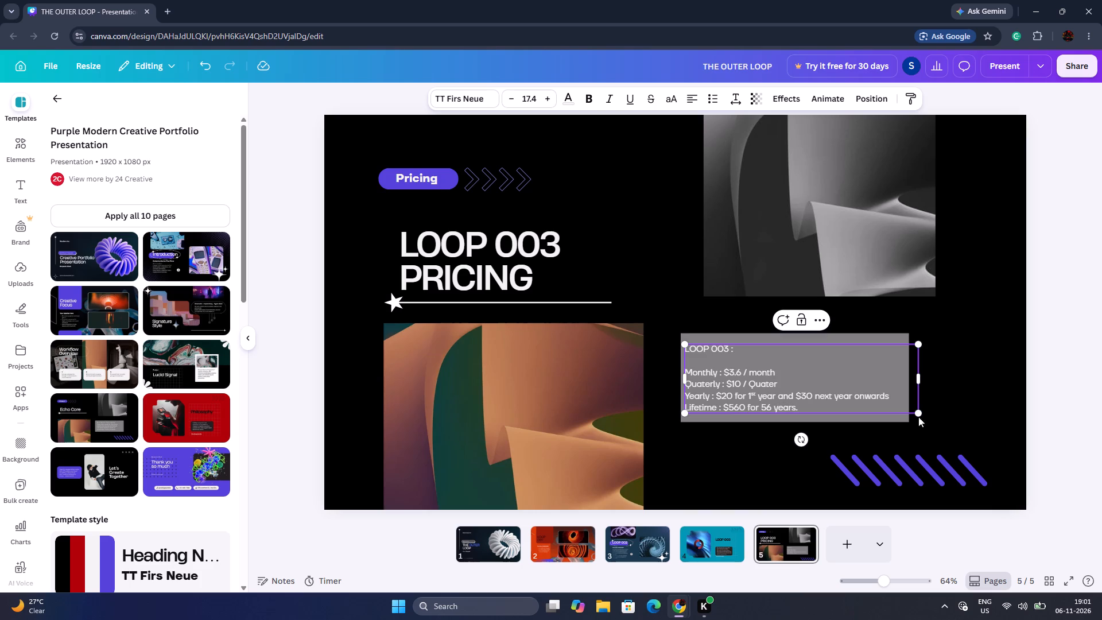
pyautogui.press('Return')
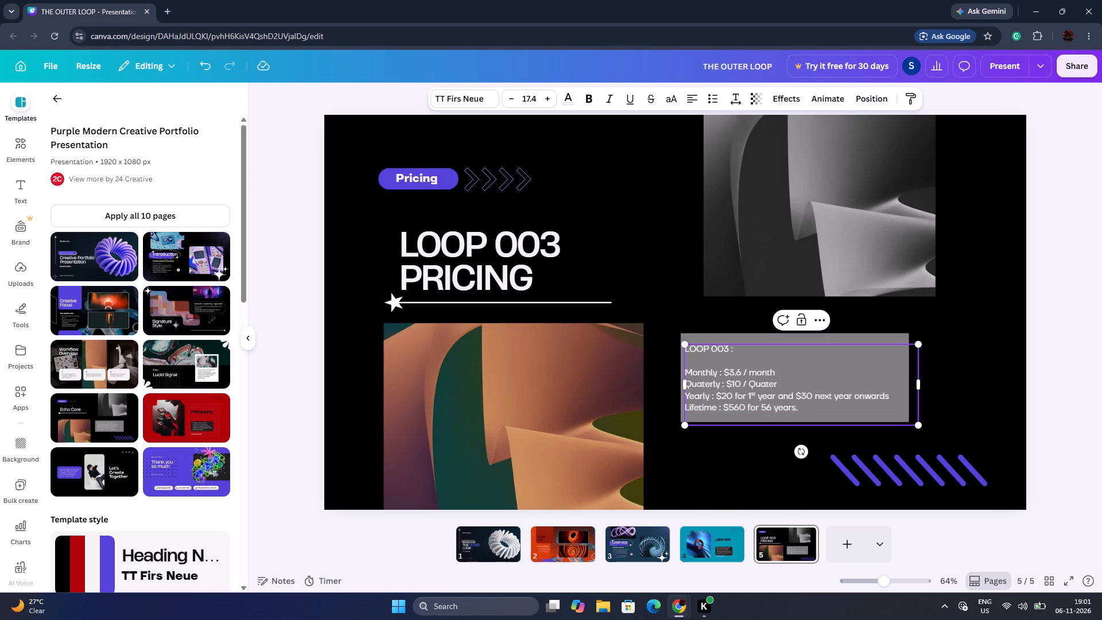
pyautogui.click(973, 409)
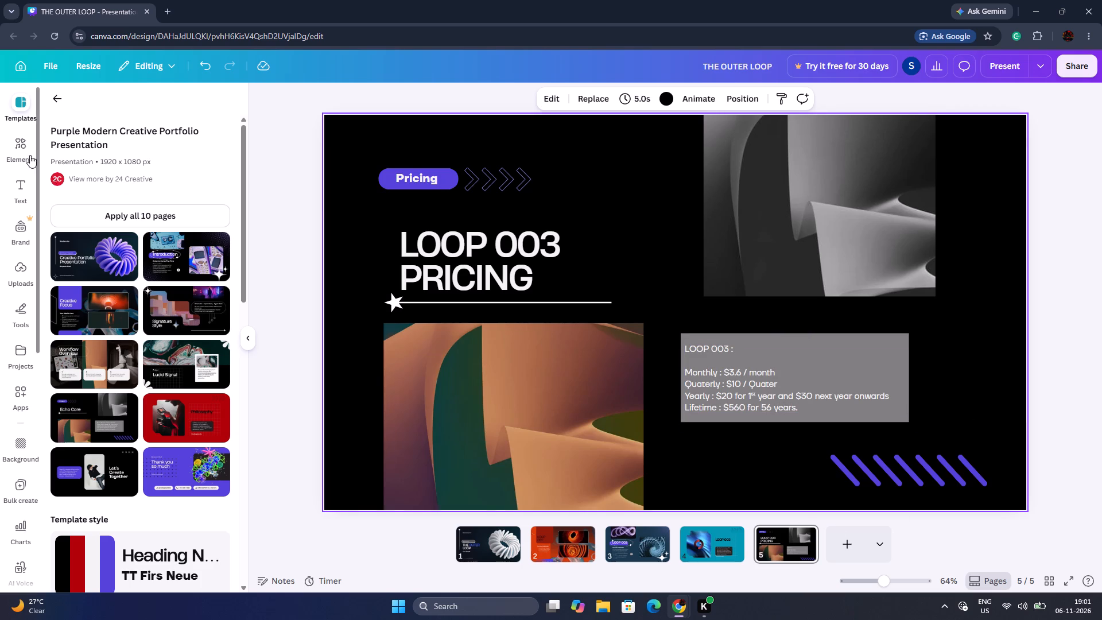
# Search the elements library for "money".
pyautogui.click(30, 155)
pyautogui.click(128, 113)
pyautogui.press('BackSpace')
pyautogui.press('BackSpace')
pyautogui.press('BackSpace')
pyautogui.press('BackSpace')
pyautogui.press('BackSpace')
pyautogui.press('BackSpace')
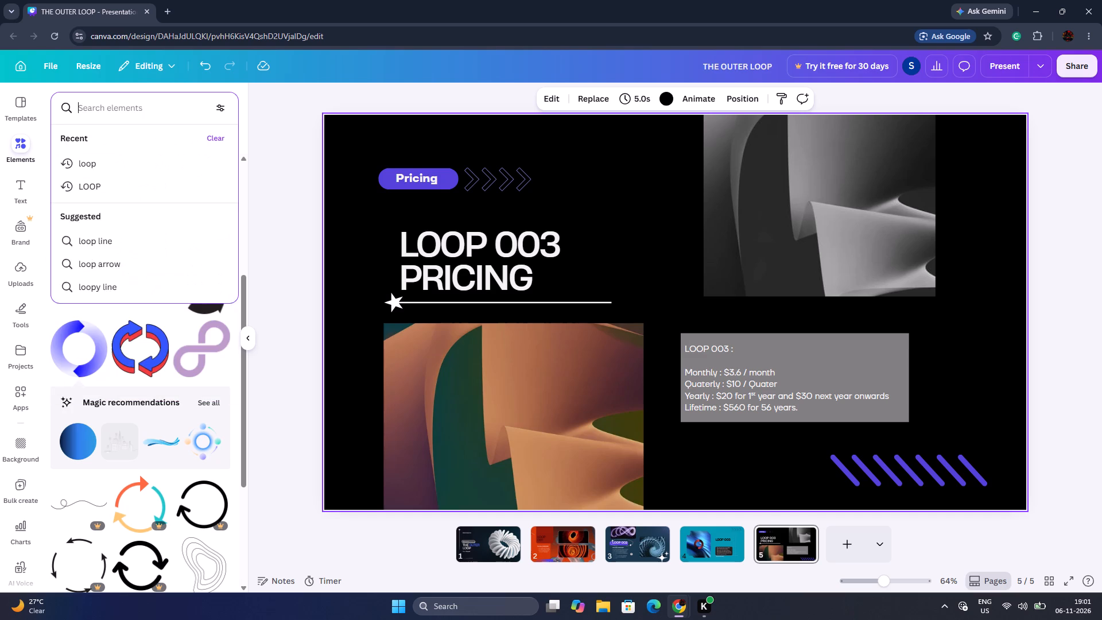
pyautogui.write('money')
pyautogui.press('Return')
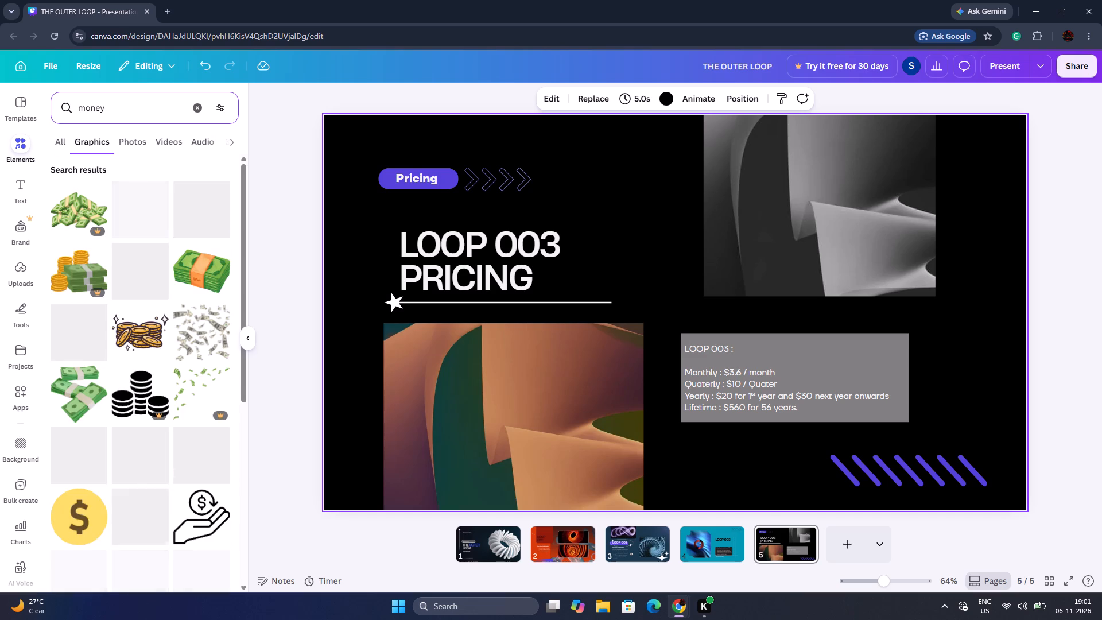
# Fill the pricing page's upper image frame with the money photo showing coins beside a banknote.
pyautogui.click(133, 145)
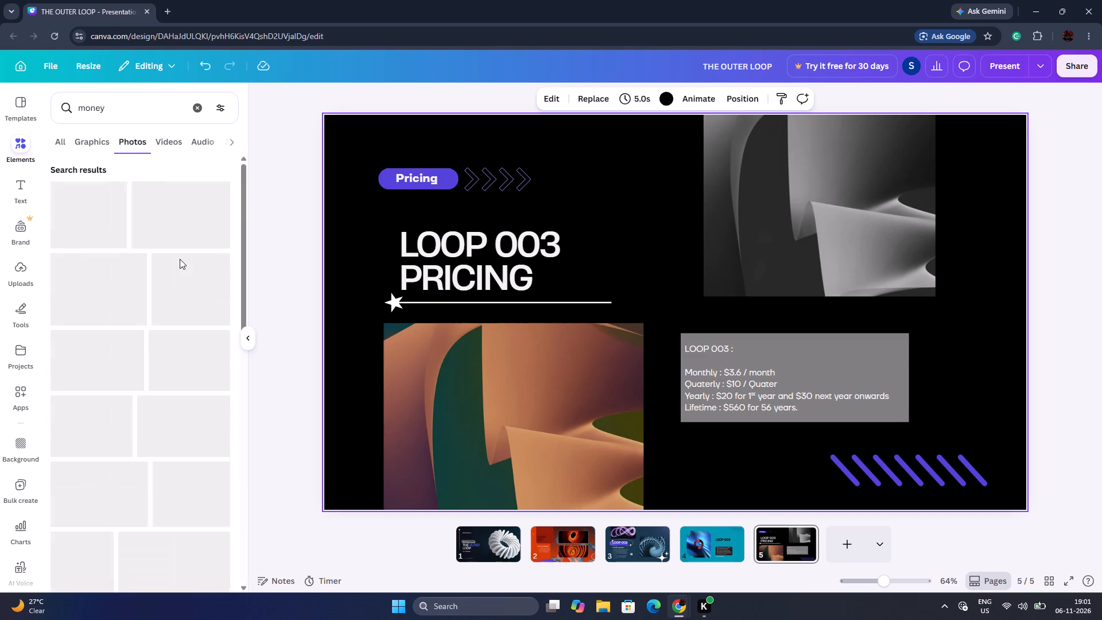
pyautogui.scroll(-10, 180, 276)
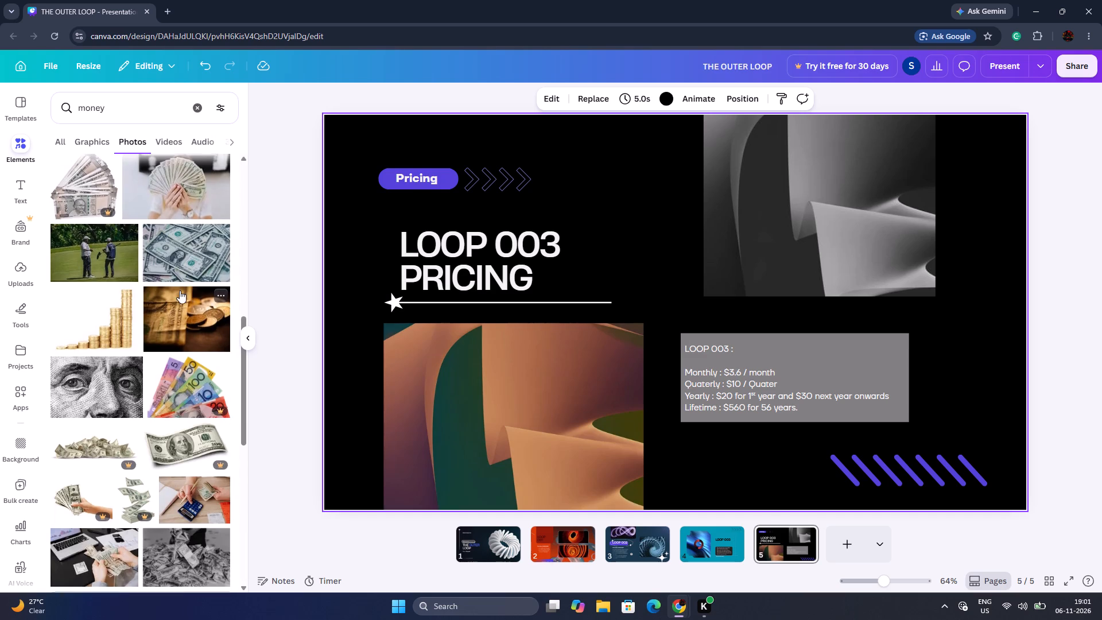
pyautogui.moveTo(181, 261); pyautogui.dragTo(382, 257)
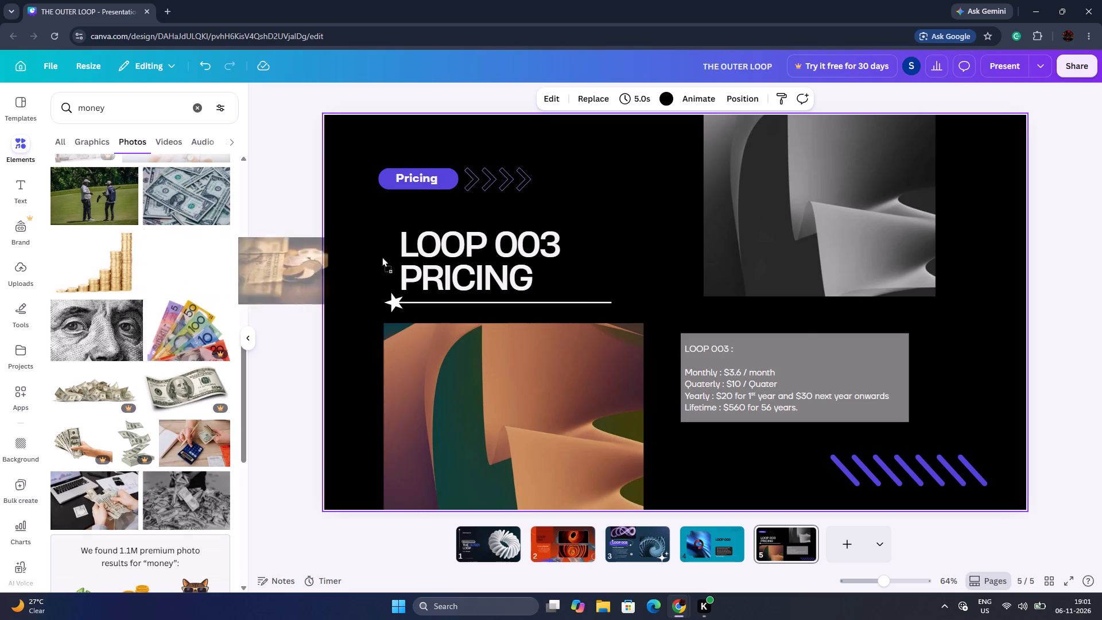
pyautogui.moveTo(382, 257); pyautogui.dragTo(812, 226)
# Fill the image frame below the pricing heading with the money photo of a golden piggy bank on scattered coins.
pyautogui.scroll(-3, 208, 367)
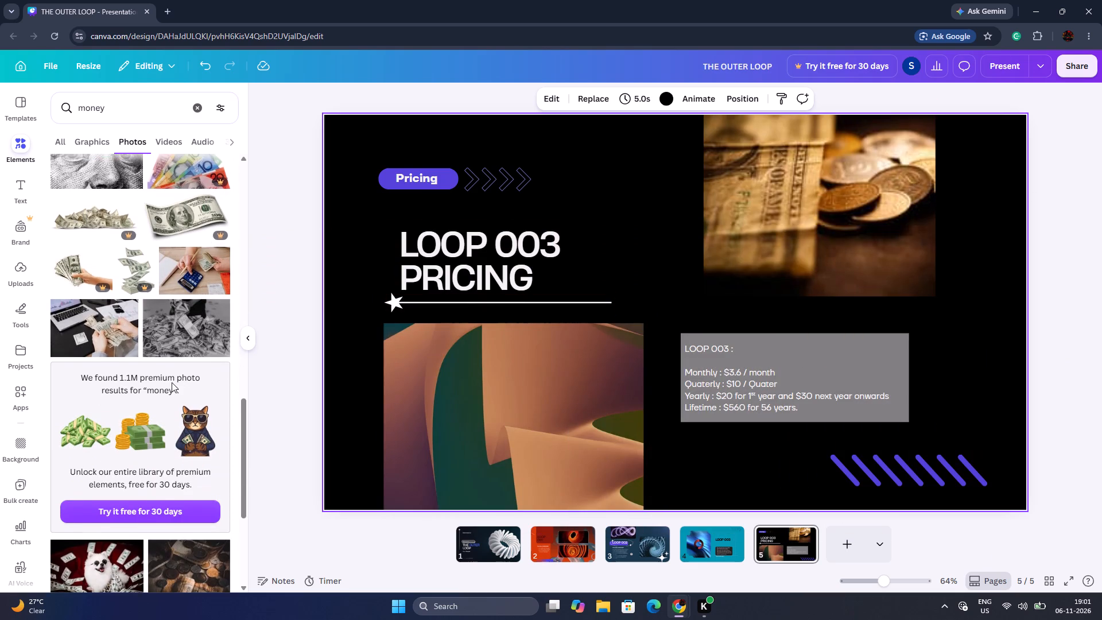
pyautogui.scroll(-5, 172, 382)
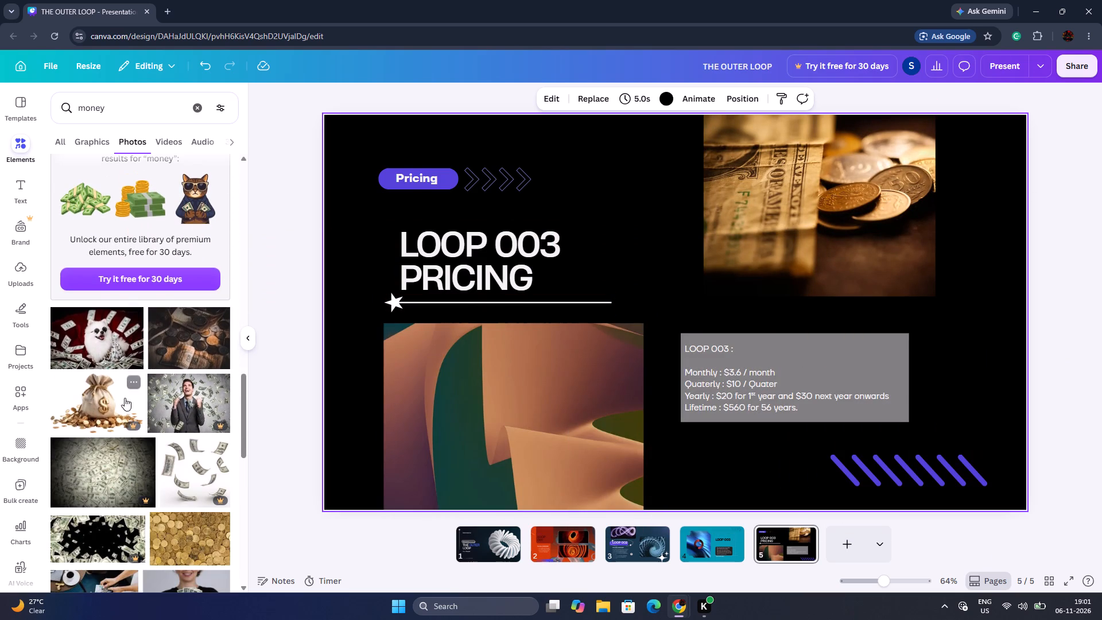
pyautogui.scroll(-5, 168, 393)
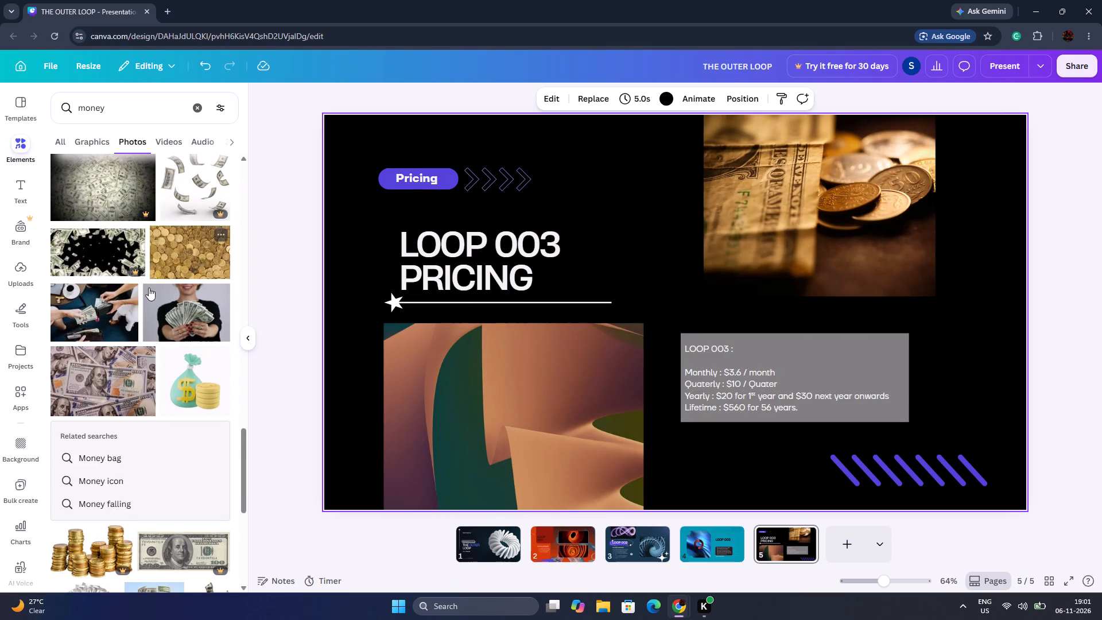
pyautogui.scroll(-5, 146, 296)
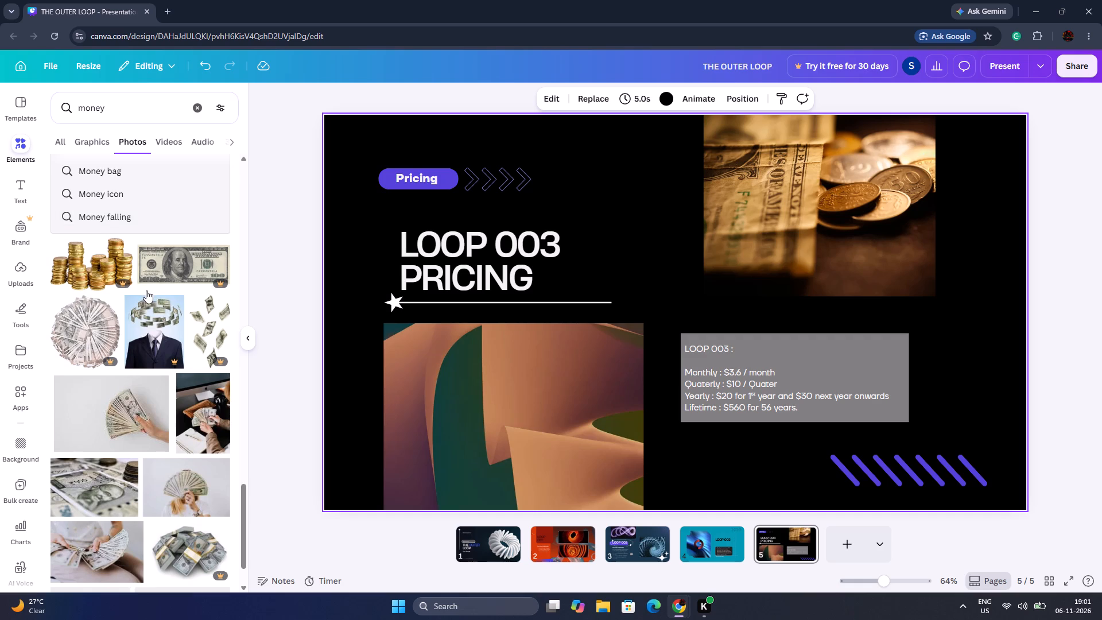
pyautogui.scroll(-1, 146, 290)
pyautogui.scroll(-3, 207, 297)
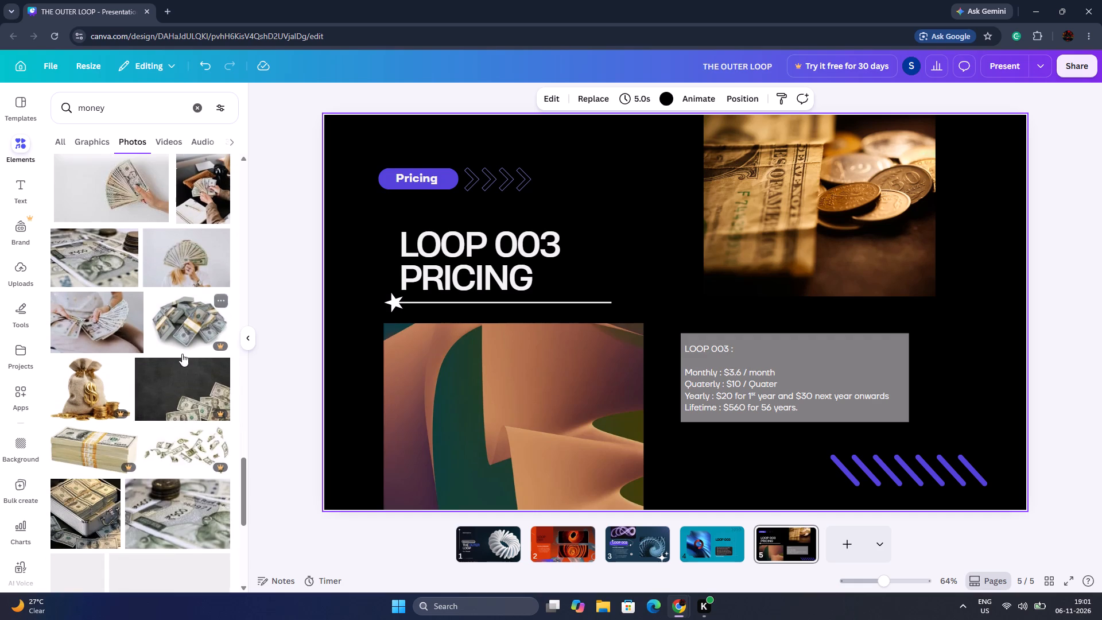
pyautogui.scroll(-6, 184, 369)
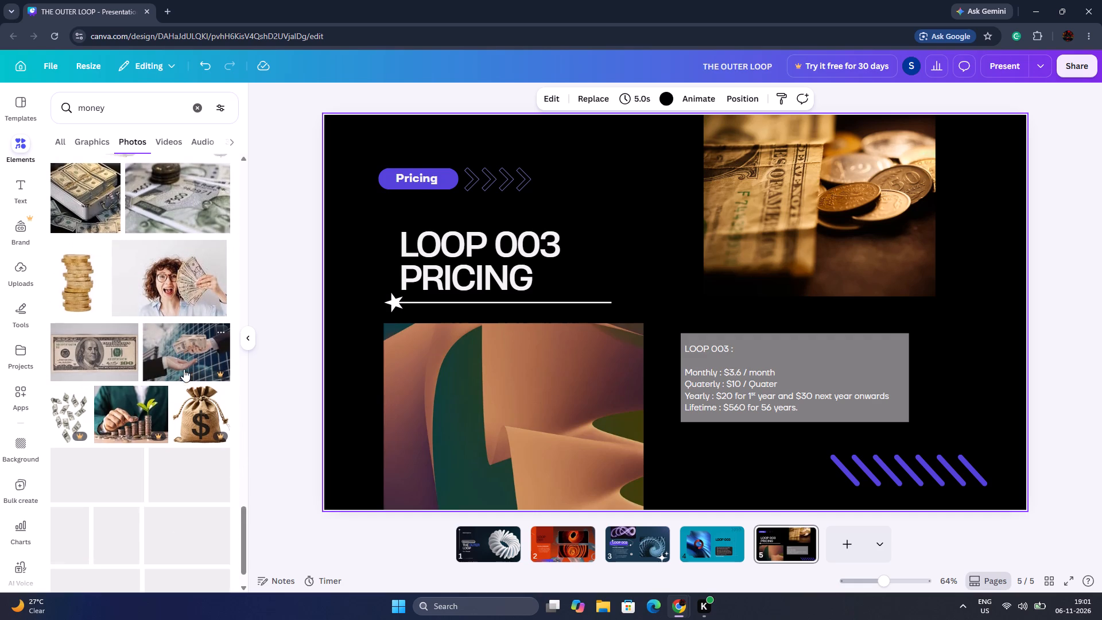
pyautogui.scroll(-4, 146, 379)
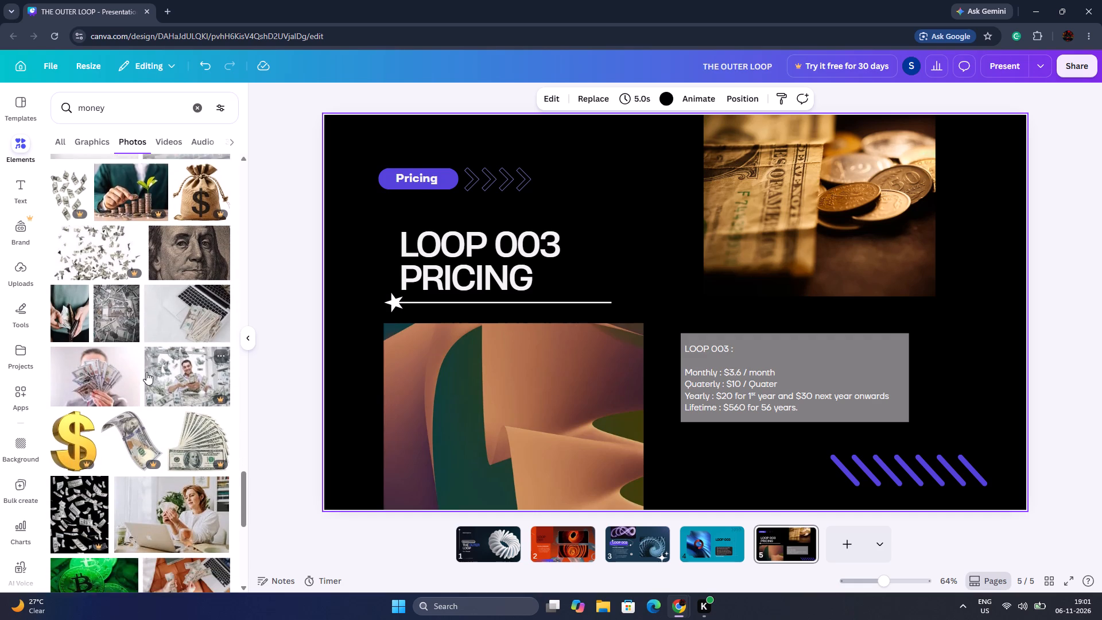
pyautogui.scroll(-4, 141, 357)
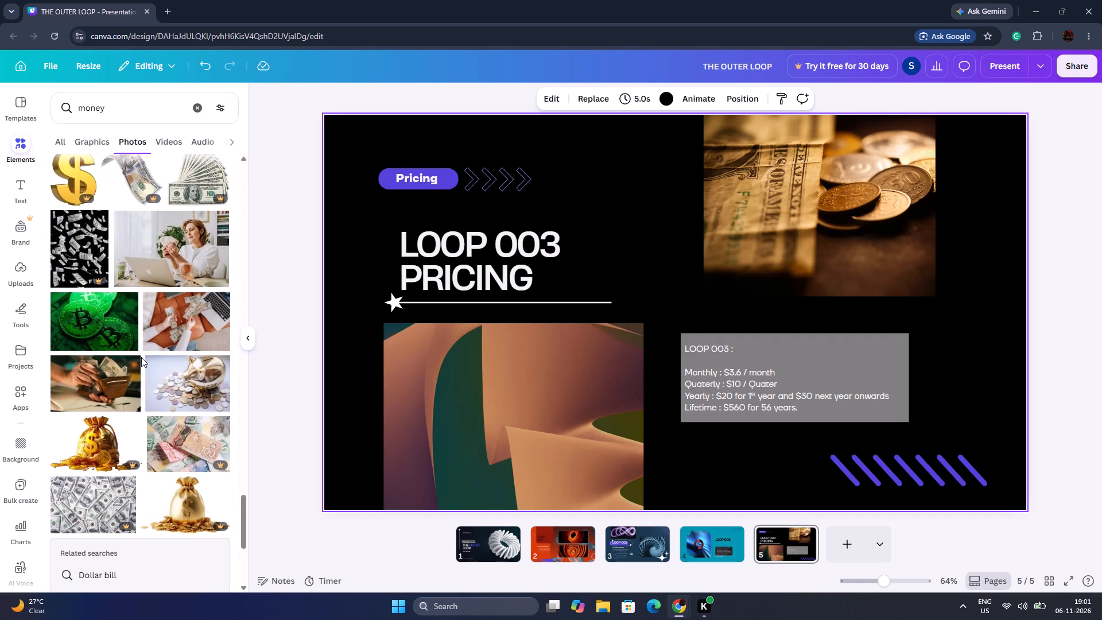
pyautogui.moveTo(173, 391); pyautogui.dragTo(431, 394)
pyautogui.click(1035, 305)
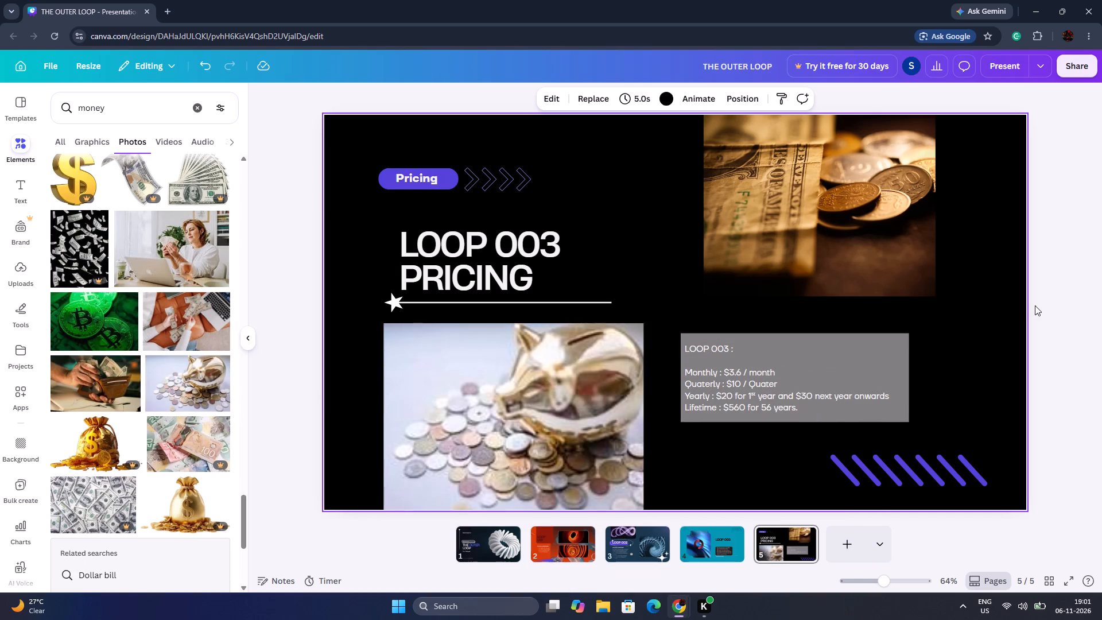
# Add a new blank page after the LOOP 003 pricing page.
pyautogui.click(840, 547)
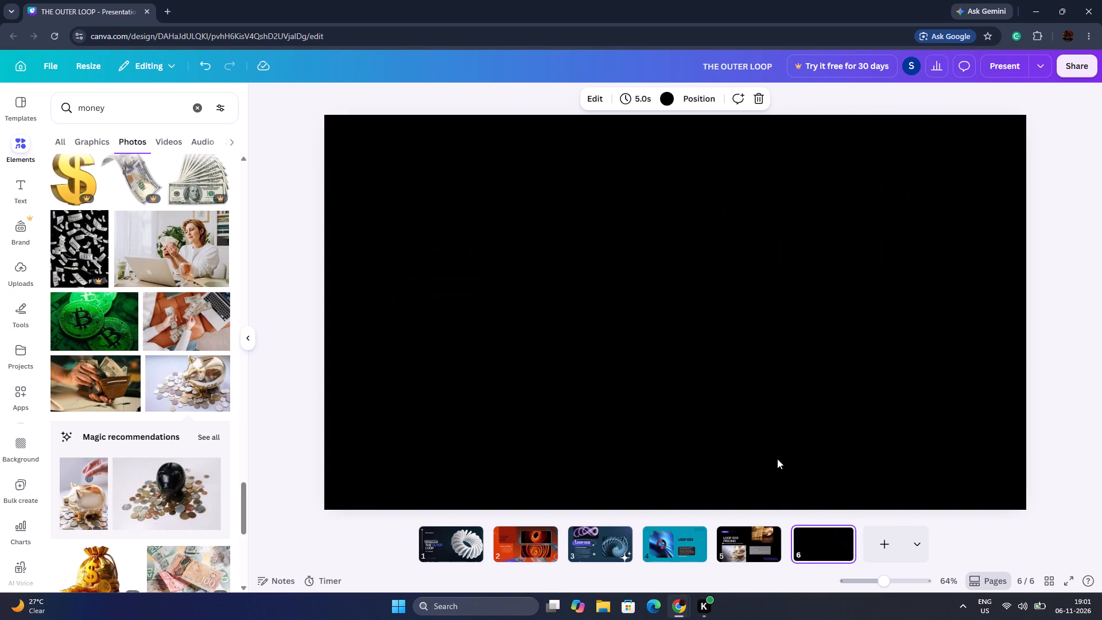
# Browse the Purple Modern Creative Portfolio templates and apply the "Let's Create Together" layout to blank page 6.
pyautogui.click(30, 104)
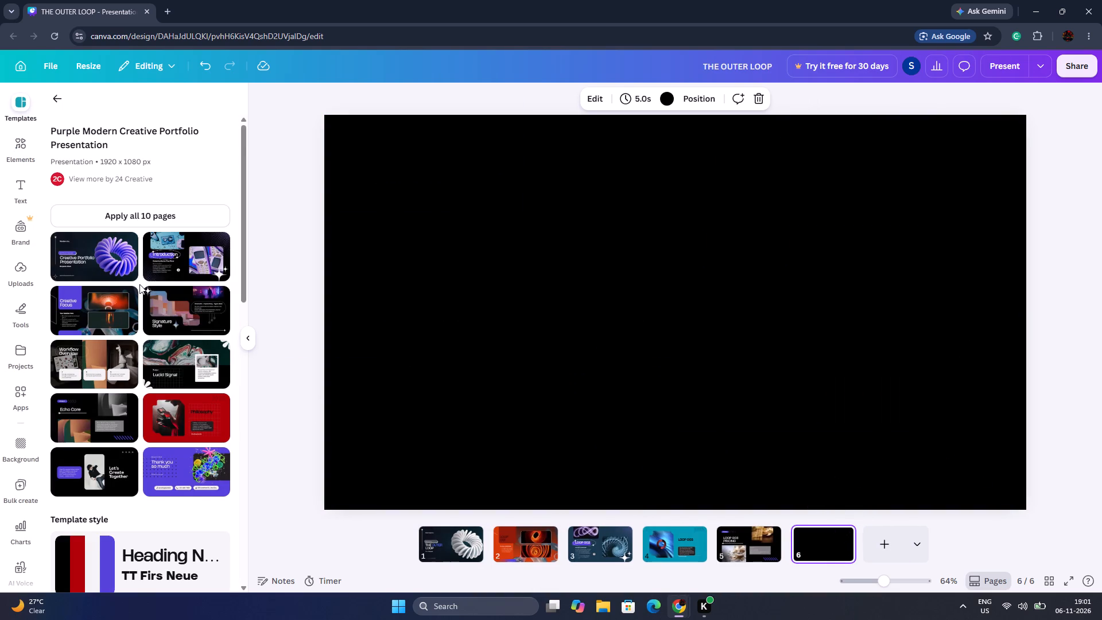
pyautogui.scroll(-5, 133, 410)
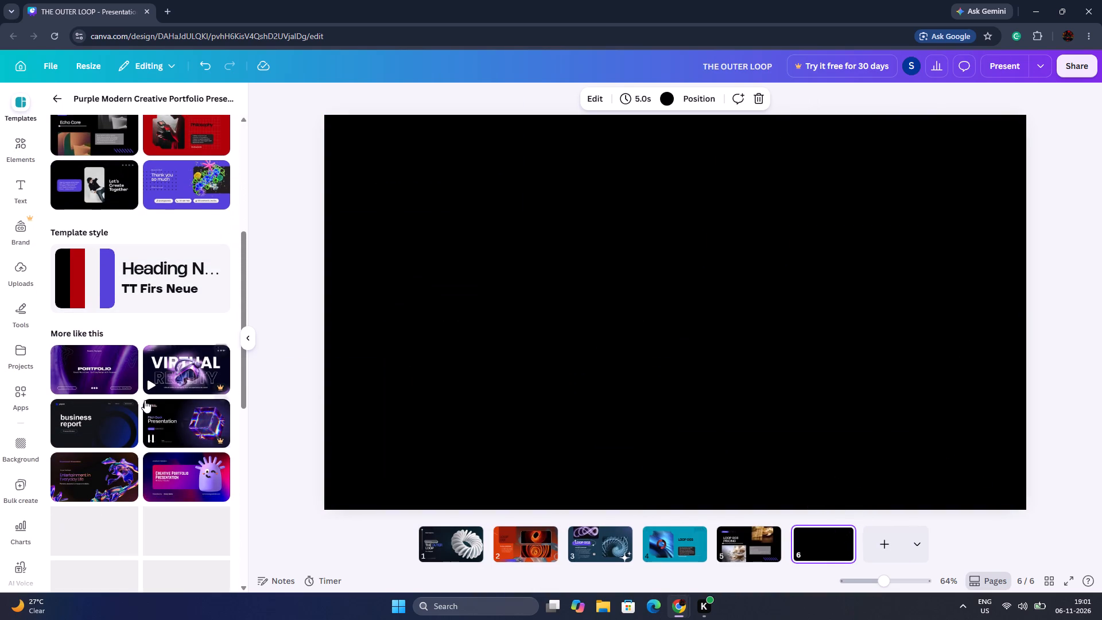
pyautogui.scroll(-4, 94, 378)
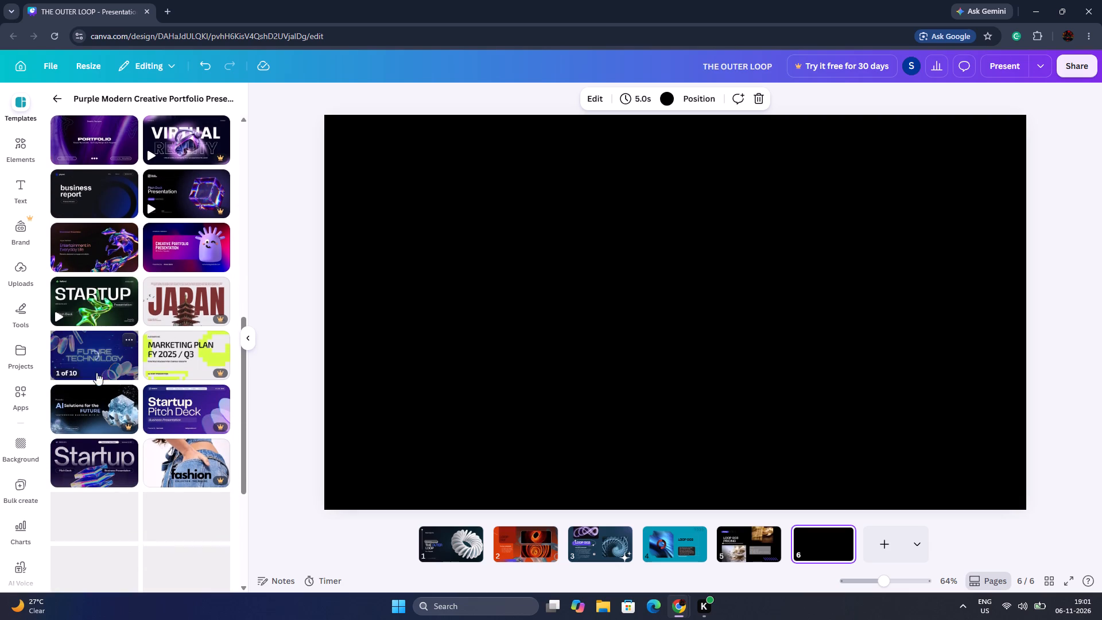
pyautogui.scroll(-4, 106, 363)
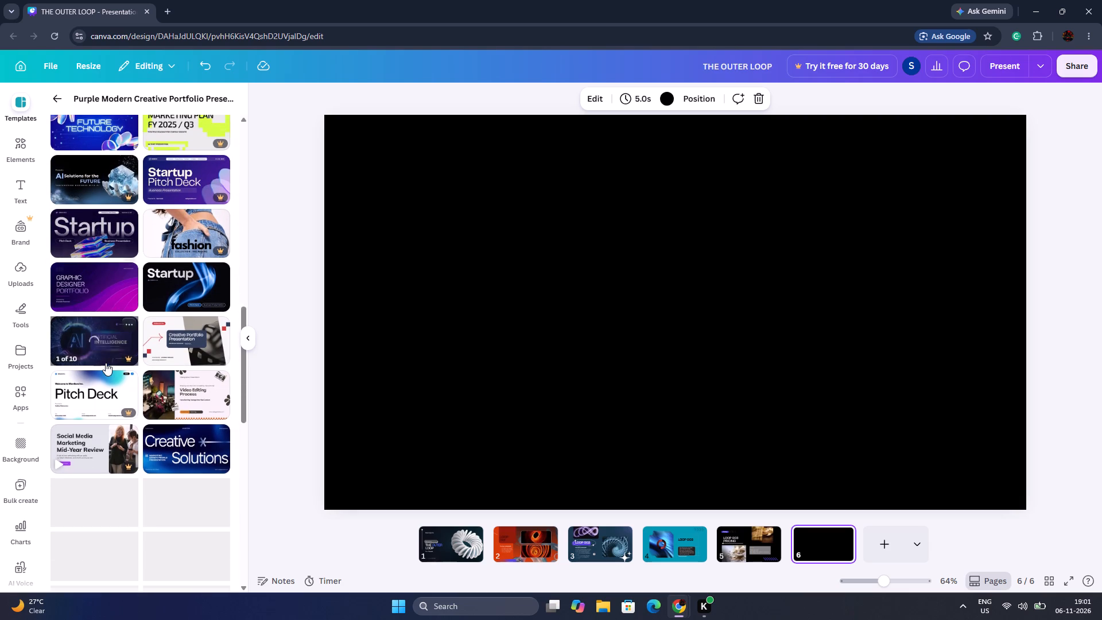
pyautogui.scroll(-2, 119, 346)
pyautogui.scroll(6, 119, 346)
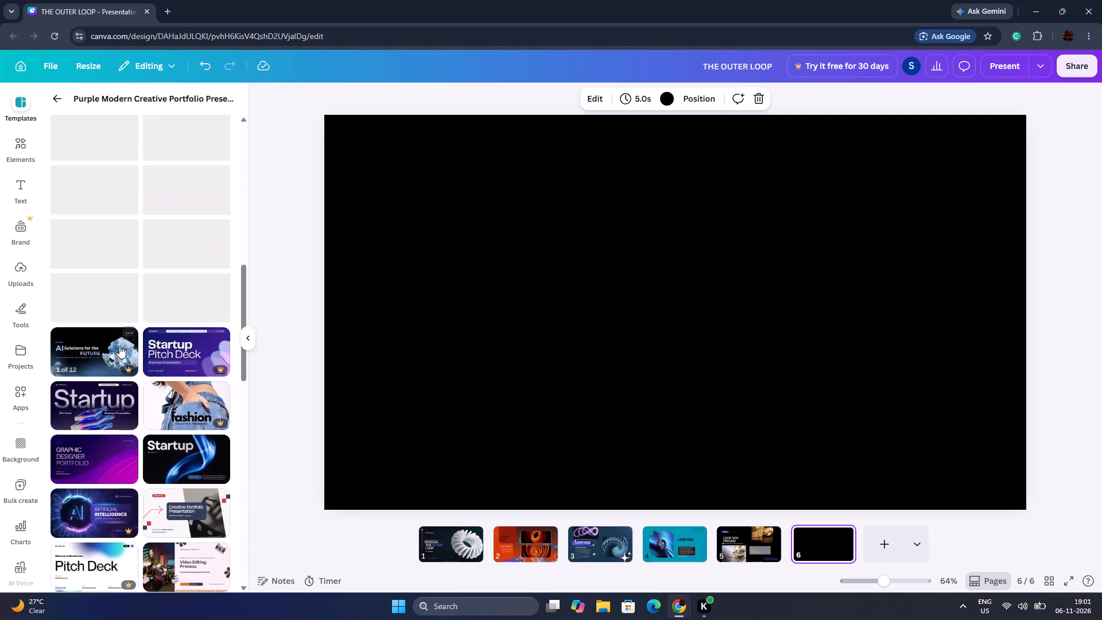
pyautogui.scroll(10, 119, 346)
pyautogui.click(112, 474)
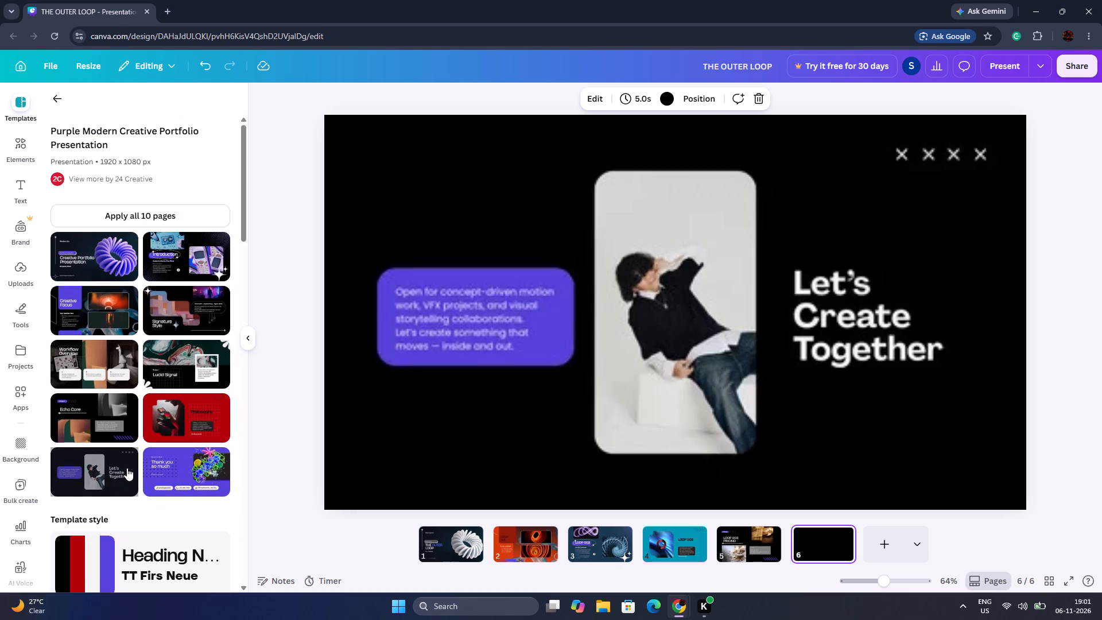
# Replace the "Let's Create Together" heading with "LOOP AS A SERVICE", one word per line.
pyautogui.doubleClick(848, 338)
pyautogui.press('BackSpace')
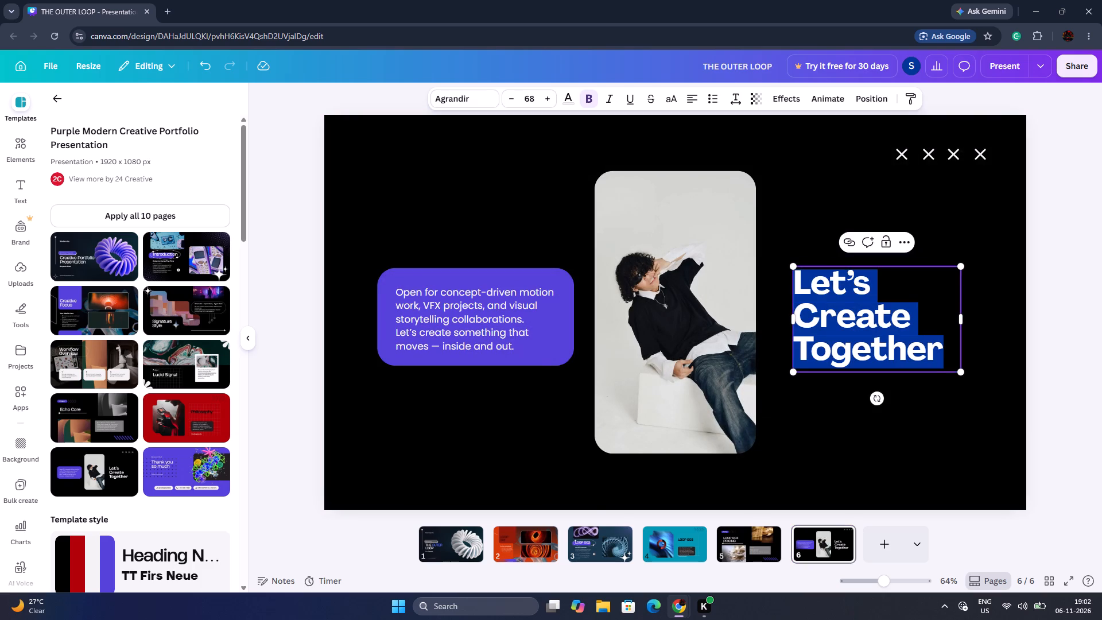
pyautogui.press('Return')
pyautogui.write('AS')
pyautogui.press('Return')
pyautogui.press('a')
pyautogui.press('Return')
pyautogui.write('SERVICE')
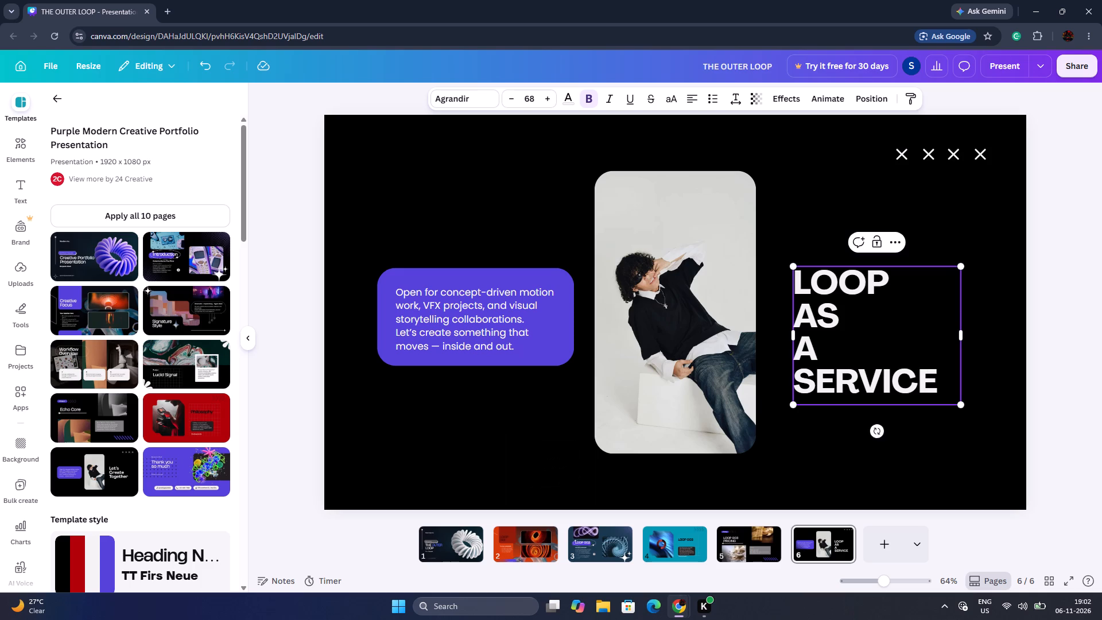
# Replace the purple box's text with "Take loop 003 whenevr needed and pay as per your use.", breaking the line before "and".
pyautogui.doubleClick(513, 311)
pyautogui.press('BackSpace')
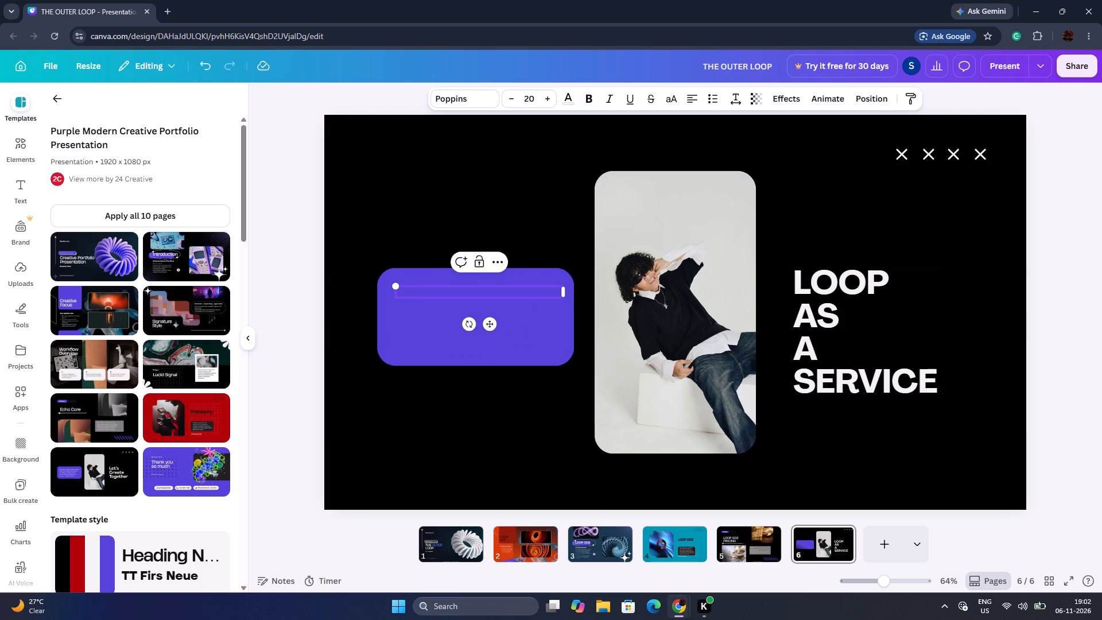
pyautogui.write('loop')
pyautogui.press('space')
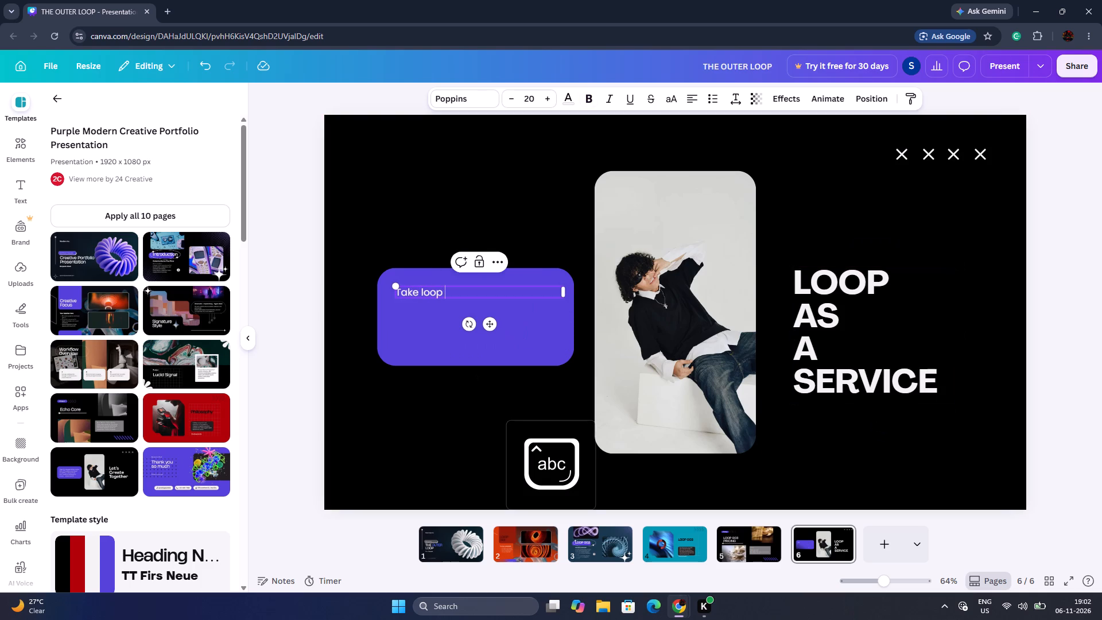
pyautogui.write('003')
pyautogui.press('space')
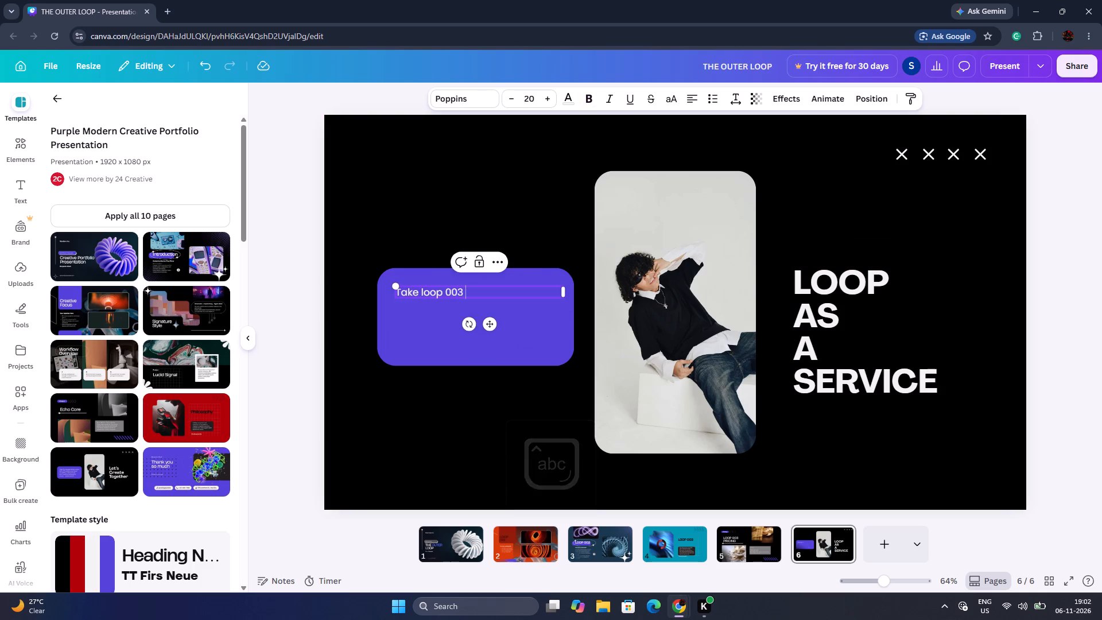
pyautogui.write('whwn')
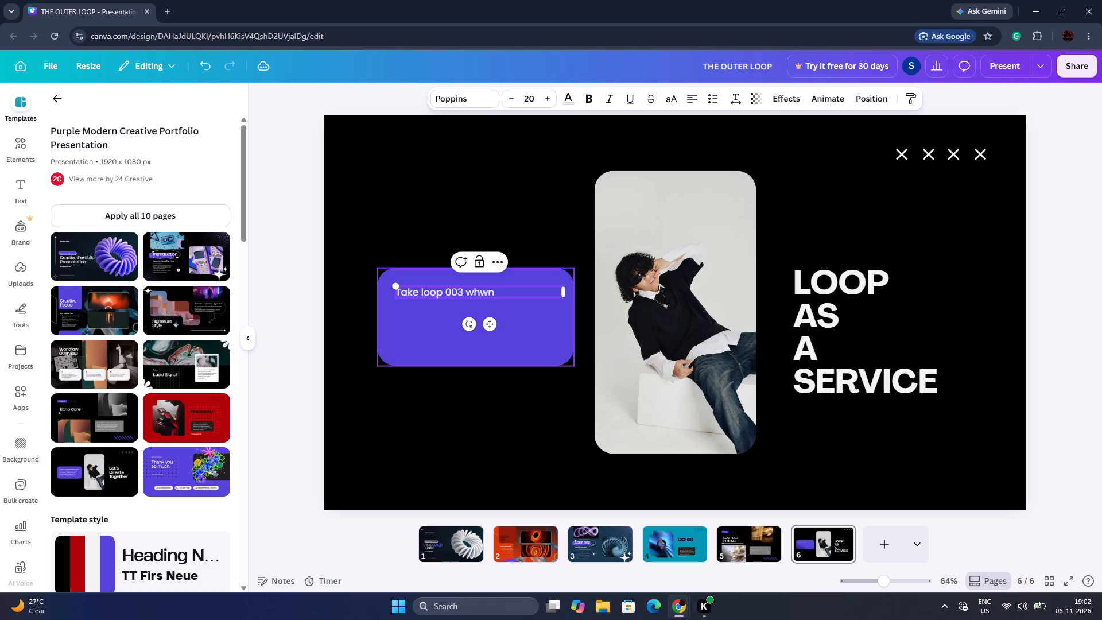
pyautogui.press('BackSpace')
pyautogui.press('BackSpace')
pyautogui.write('enver')
pyautogui.press('space')
pyautogui.press('BackSpace')
pyautogui.press('BackSpace')
pyautogui.press('BackSpace')
pyautogui.press('BackSpace')
pyautogui.write('evr neeed')
pyautogui.press('space')
pyautogui.press('BackSpace')
pyautogui.press('BackSpace')
pyautogui.press('BackSpace')
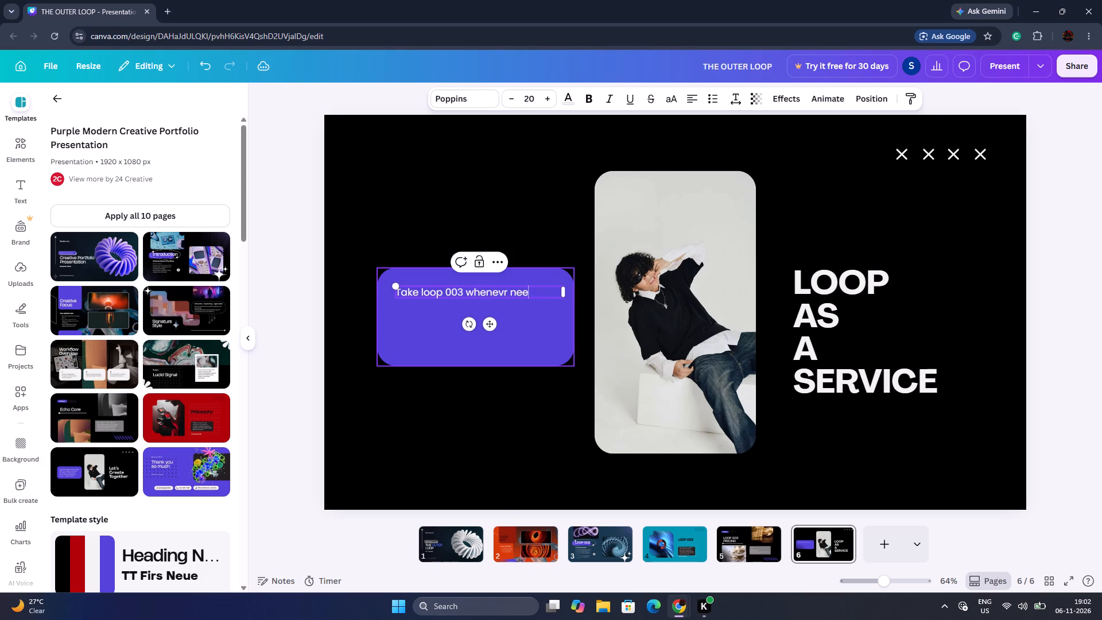
pyautogui.write('ded')
pyautogui.press('space')
pyautogui.press('Return')
pyautogui.write('and pay as per your use')
pyautogui.press('space')
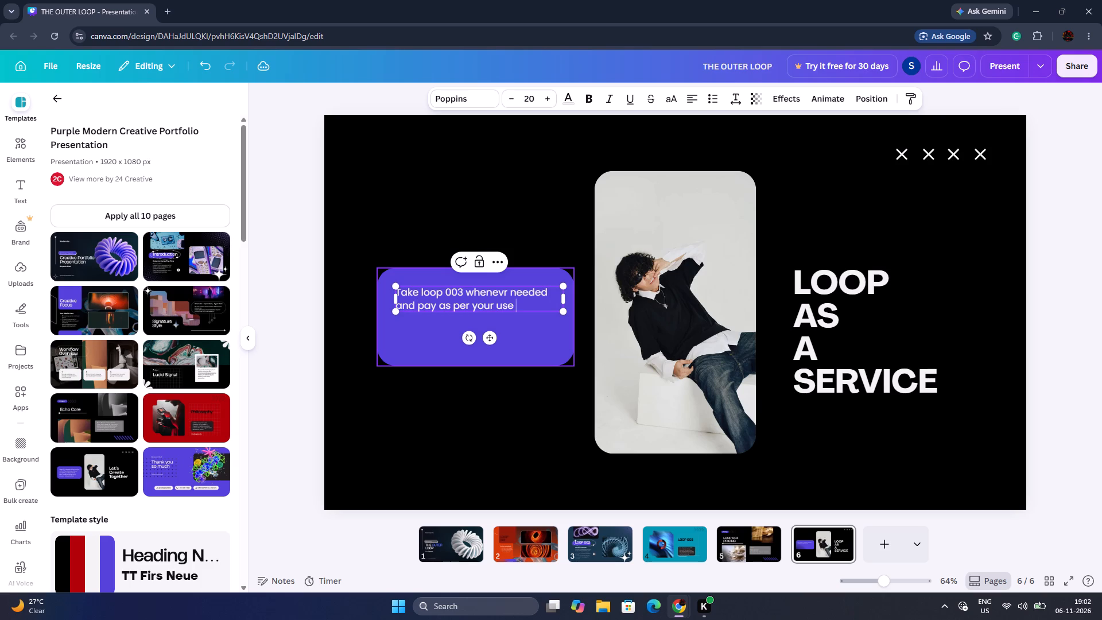
pyautogui.press('BackSpace')
pyautogui.press('.')
# Below a blank line in the purple box, add "We will charge $2 - $20 per use as per loop quno consumptions.".
pyautogui.press('Return')
pyautogui.press('Return')
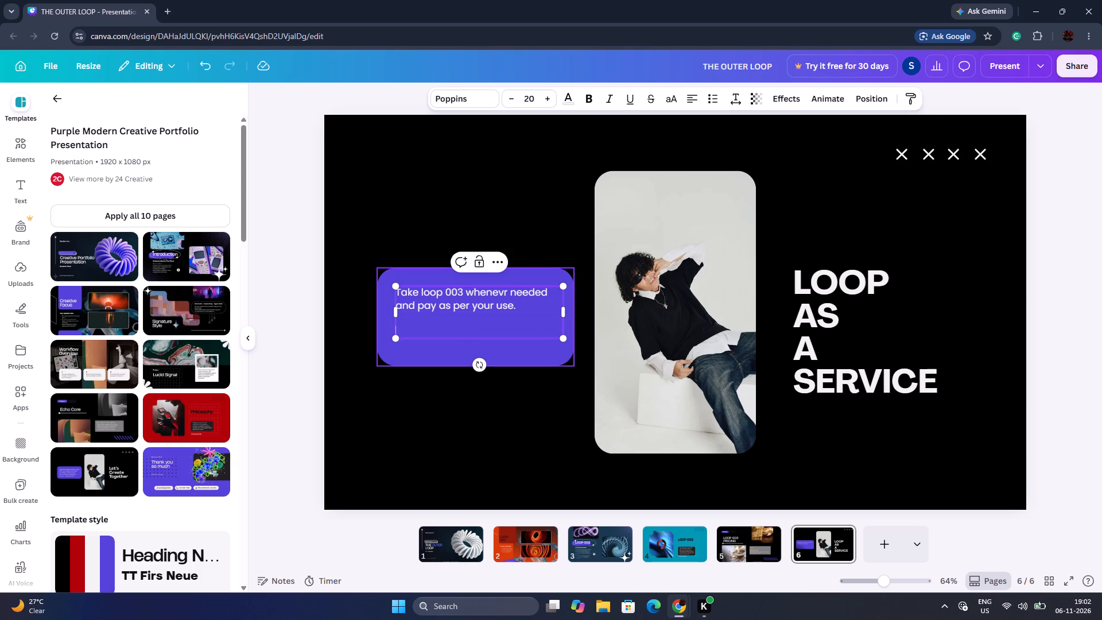
pyautogui.write('e will charge')
pyautogui.press('space')
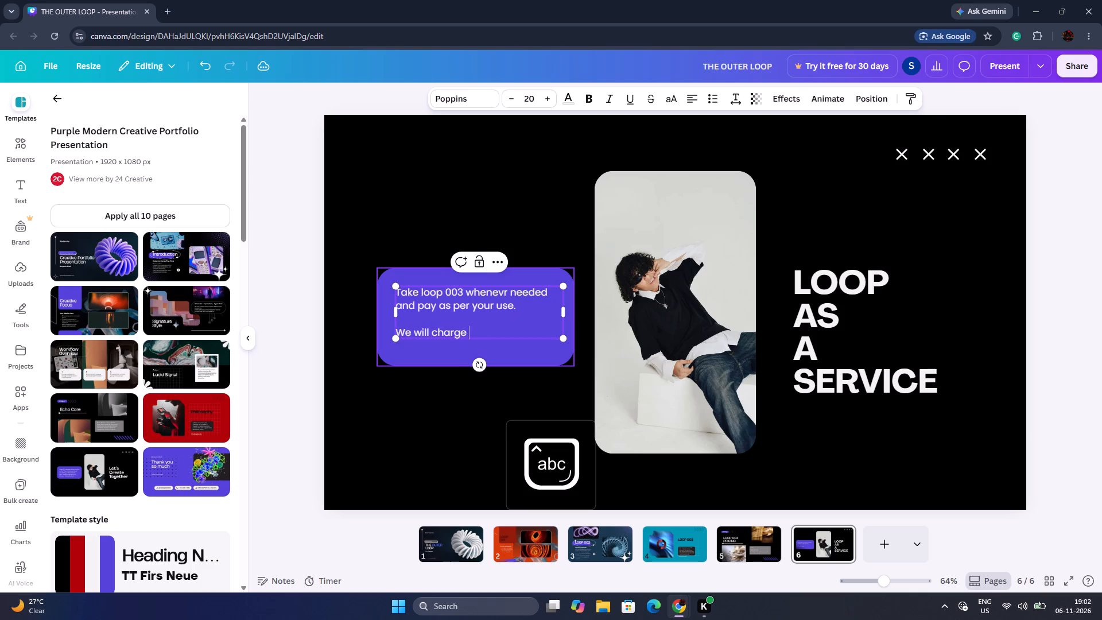
pyautogui.hotkey('shift', '$')
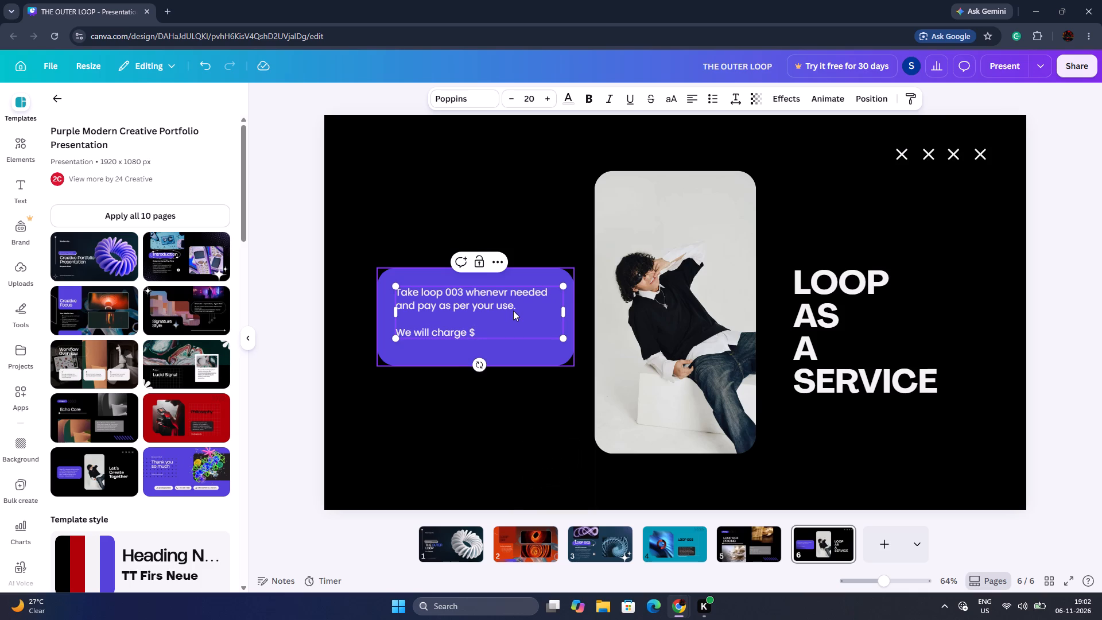
pyautogui.write('2 -')
pyautogui.press('space')
pyautogui.write('$20')
pyautogui.press('space')
pyautogui.write('per use as per loop')
pyautogui.press('space')
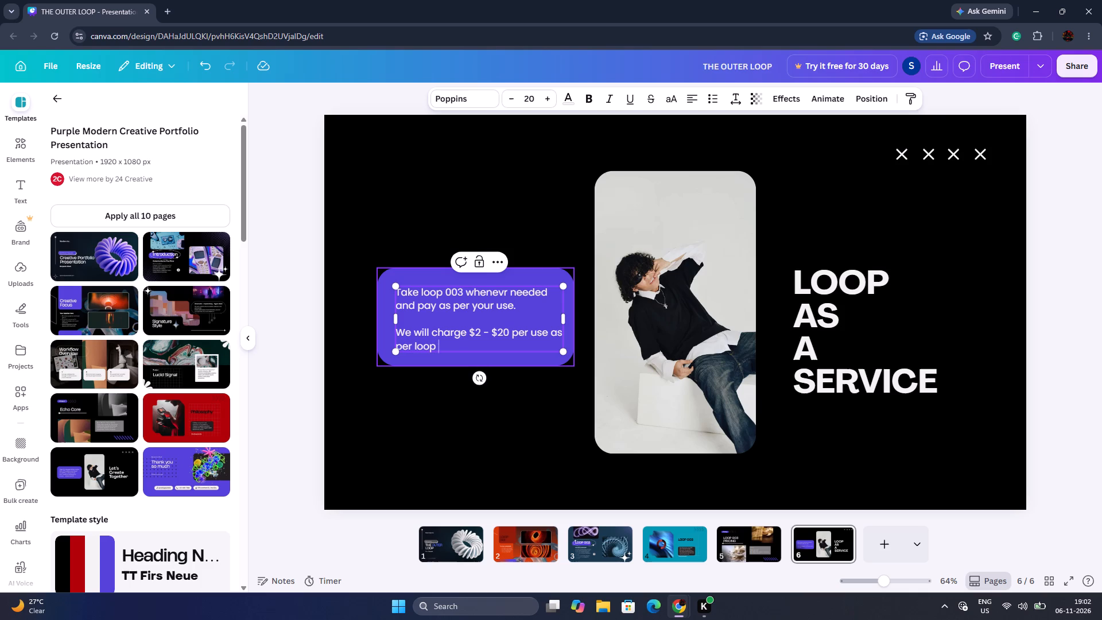
pyautogui.write('quno')
pyautogui.press('space')
pyautogui.write('consumptions.')
pyautogui.click(287, 296)
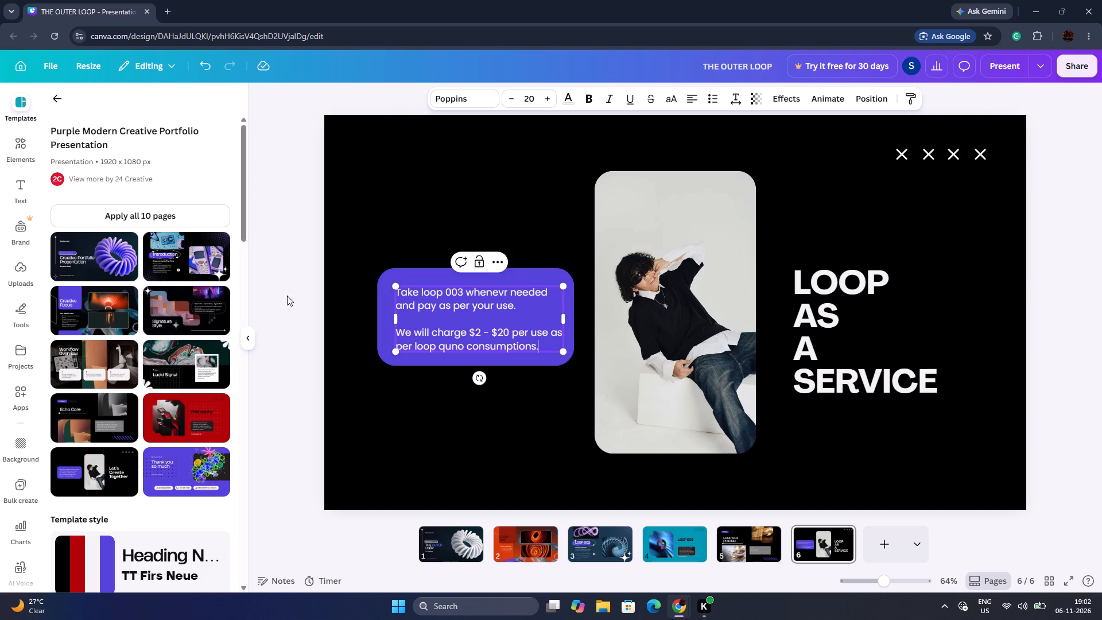
# Search the elements library for "service" and look through the photos.
pyautogui.click(34, 143)
pyautogui.click(129, 111)
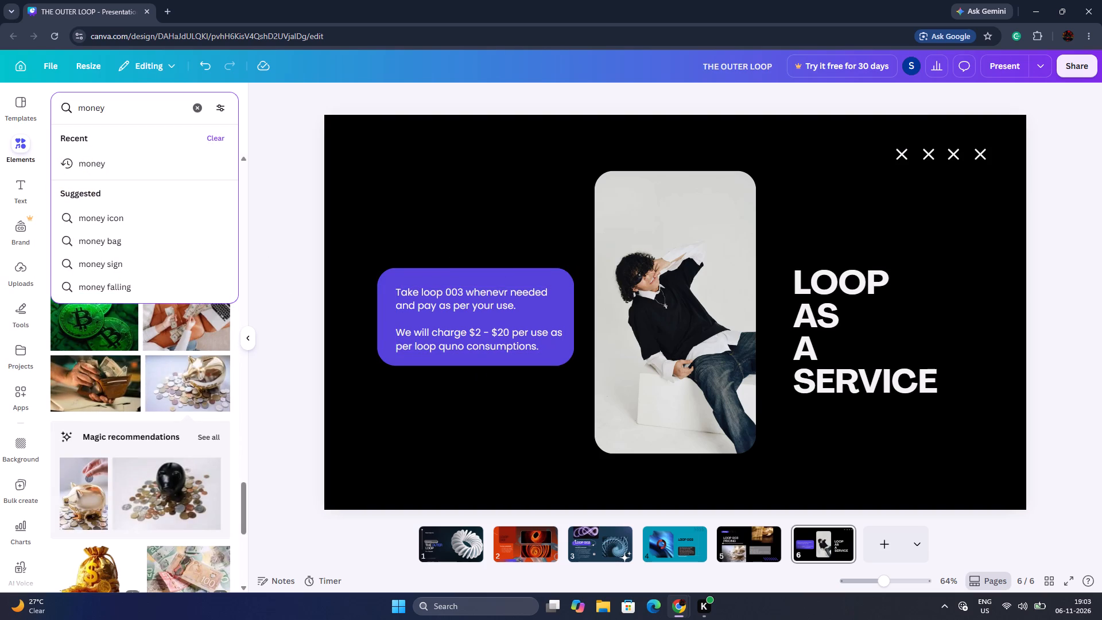
pyautogui.press('BackSpace')
pyautogui.press('BackSpace')
pyautogui.press('BackSpace')
pyautogui.press('BackSpace')
pyautogui.press('BackSpace')
pyautogui.press('BackSpace')
pyautogui.write('service')
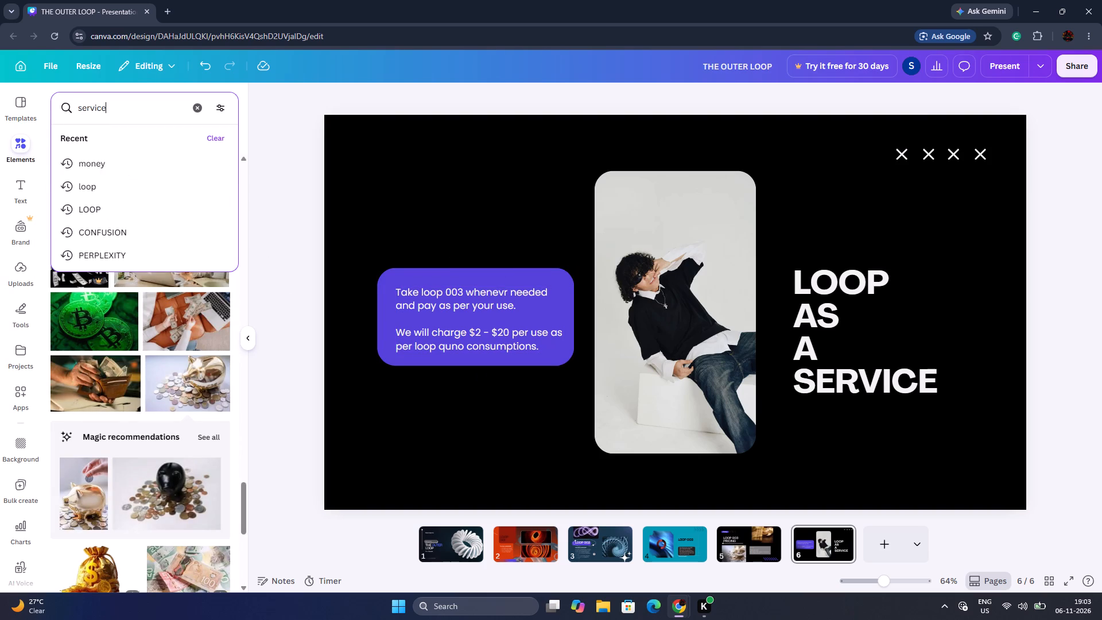
pyautogui.press('Return')
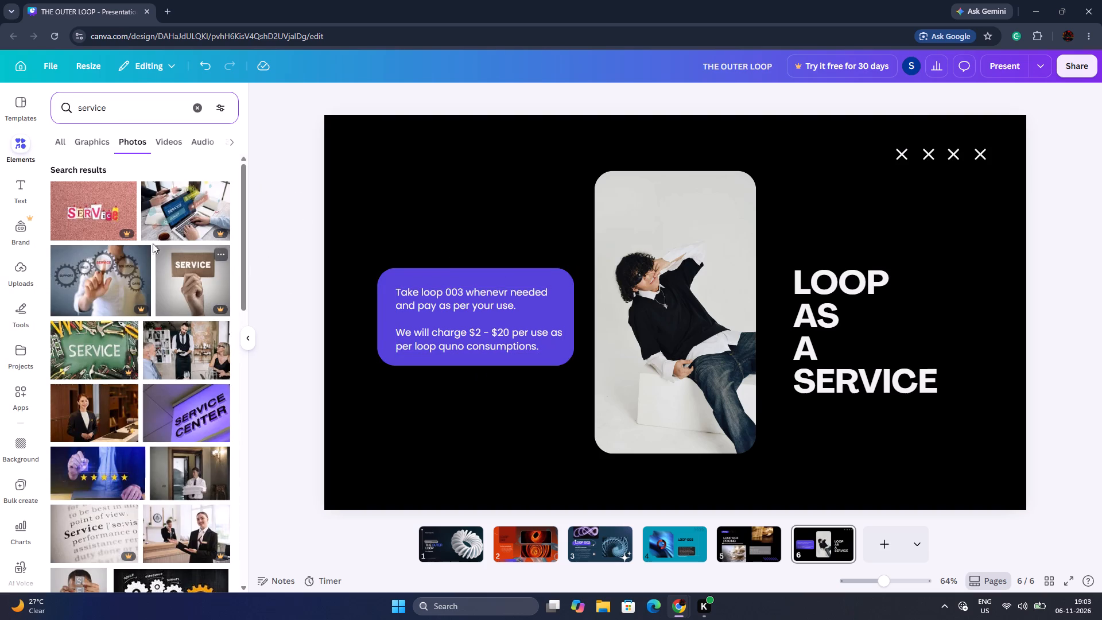
pyautogui.scroll(-4, 209, 271)
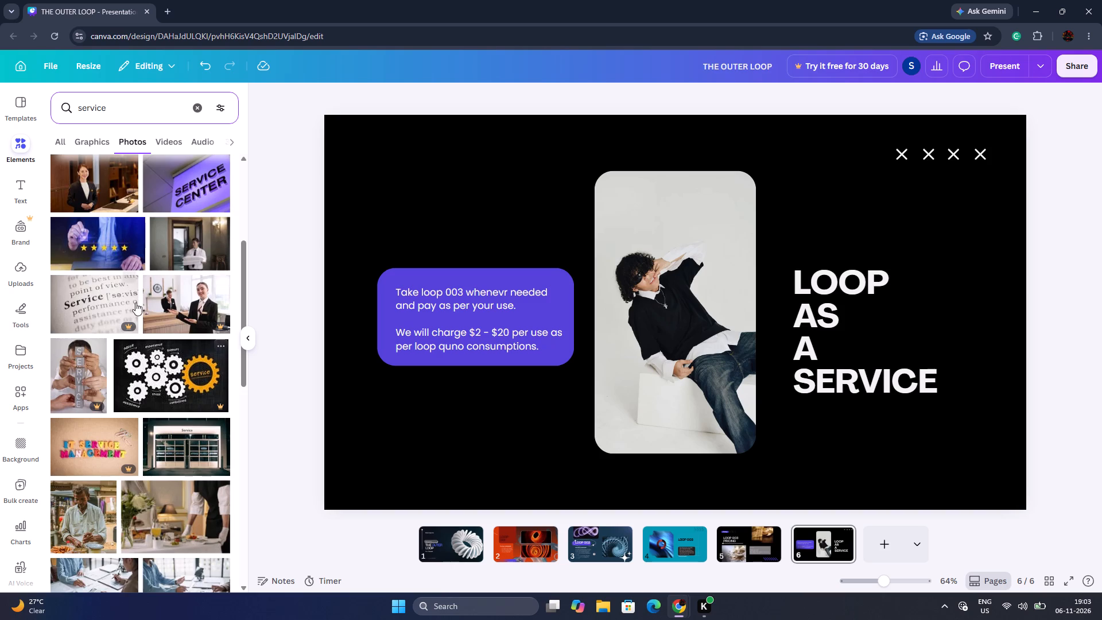
pyautogui.scroll(4, 155, 258)
# Search the elements library's photos for "blue pattern" instead.
pyautogui.click(147, 122)
pyautogui.press('BackSpace')
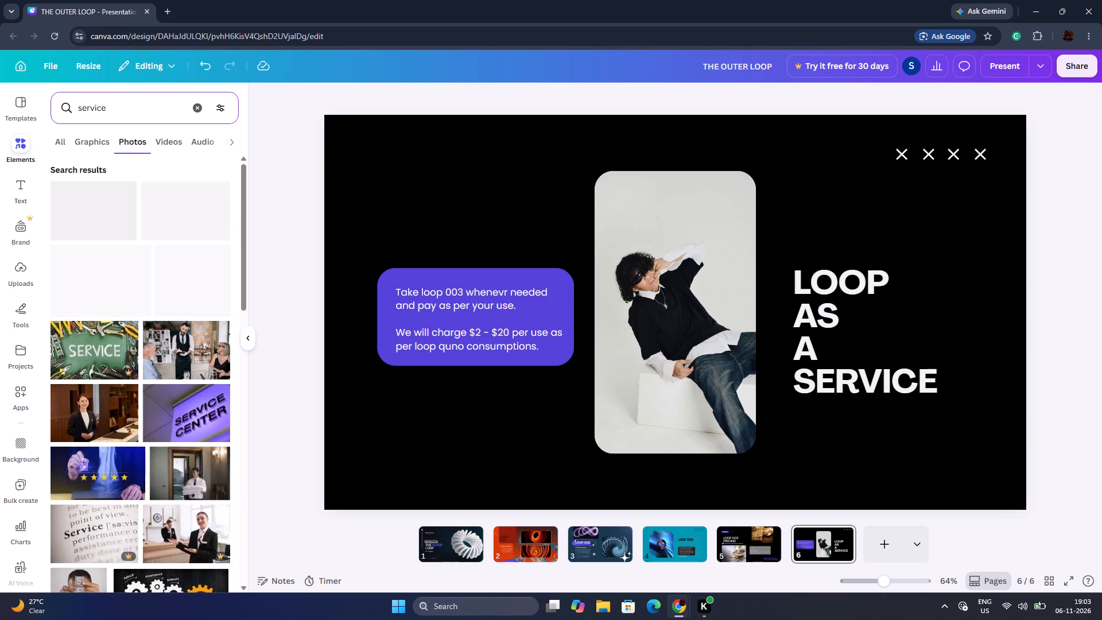
pyautogui.click(141, 117)
pyautogui.press('BackSpace')
pyautogui.press('BackSpace')
pyautogui.press('BackSpace')
pyautogui.press('BackSpace')
pyautogui.press('BackSpace')
pyautogui.press('BackSpace')
pyautogui.press('BackSpace')
pyautogui.press('BackSpace')
pyautogui.press('BackSpace')
pyautogui.press('BackSpace')
pyautogui.press('BackSpace')
pyautogui.press('BackSpace')
pyautogui.press('BackSpace')
pyautogui.press('BackSpace')
pyautogui.press('BackSpace')
pyautogui.press('BackSpace')
pyautogui.press('BackSpace')
pyautogui.press('BackSpace')
pyautogui.press('BackSpace')
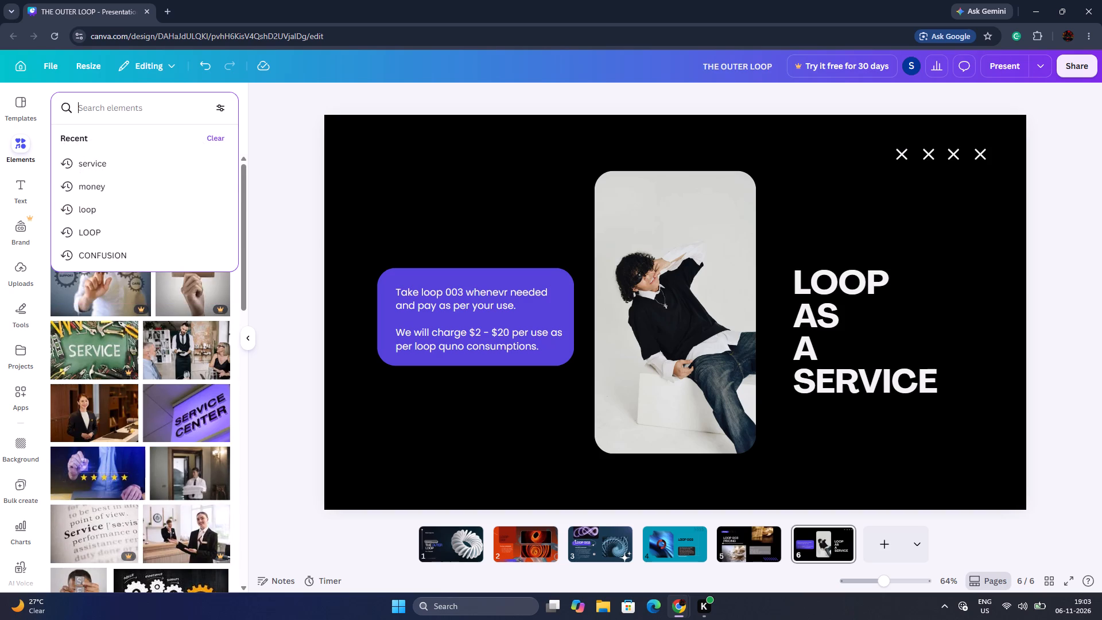
pyautogui.write('blue pattern')
pyautogui.press('Return')
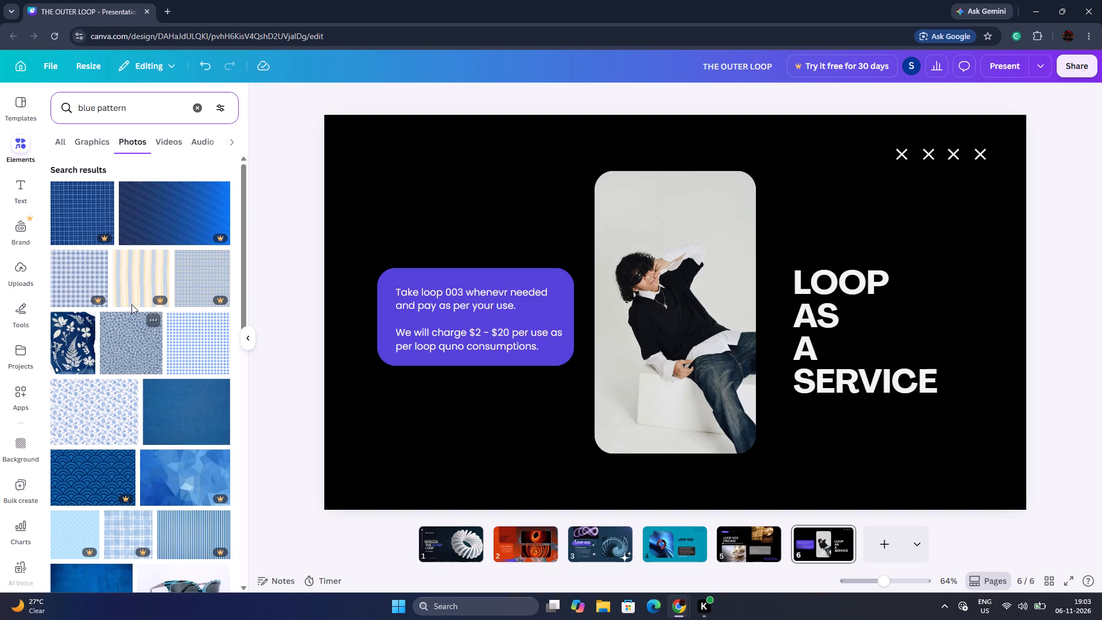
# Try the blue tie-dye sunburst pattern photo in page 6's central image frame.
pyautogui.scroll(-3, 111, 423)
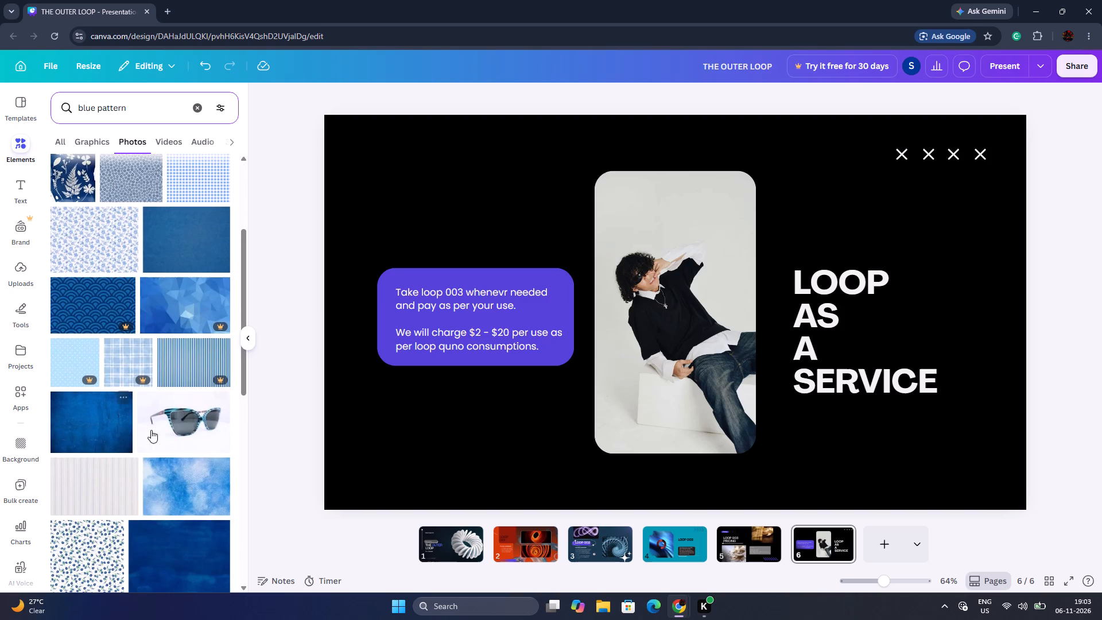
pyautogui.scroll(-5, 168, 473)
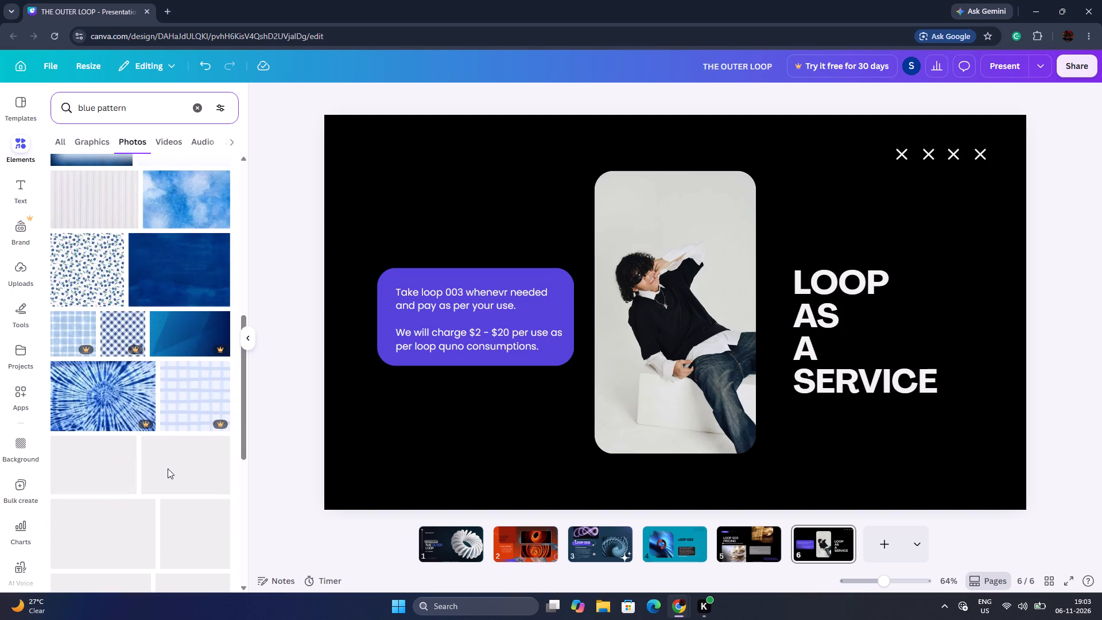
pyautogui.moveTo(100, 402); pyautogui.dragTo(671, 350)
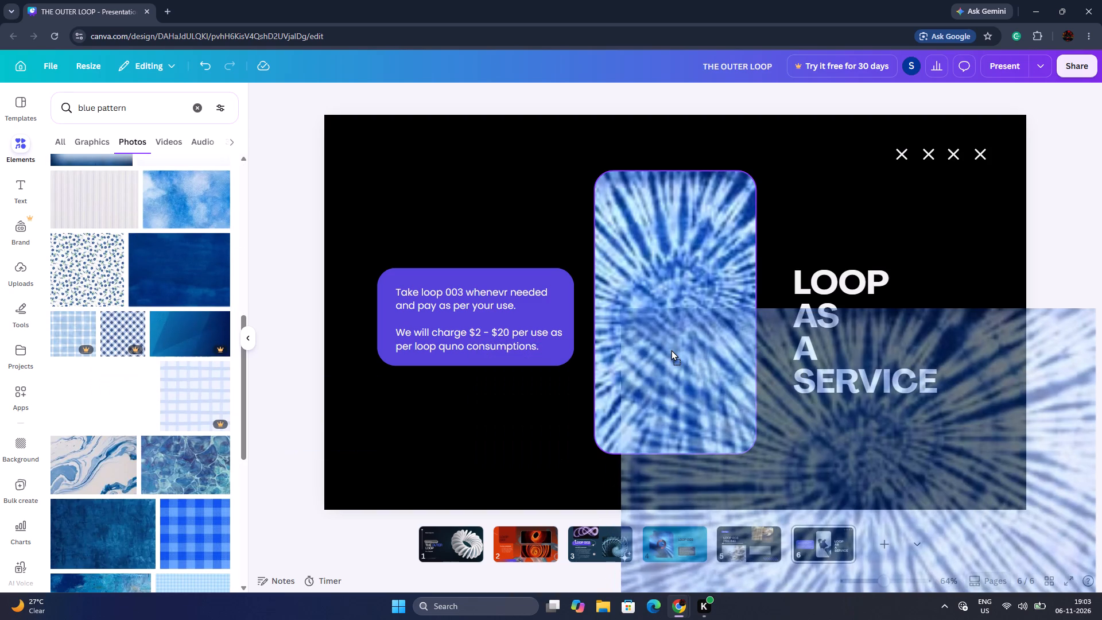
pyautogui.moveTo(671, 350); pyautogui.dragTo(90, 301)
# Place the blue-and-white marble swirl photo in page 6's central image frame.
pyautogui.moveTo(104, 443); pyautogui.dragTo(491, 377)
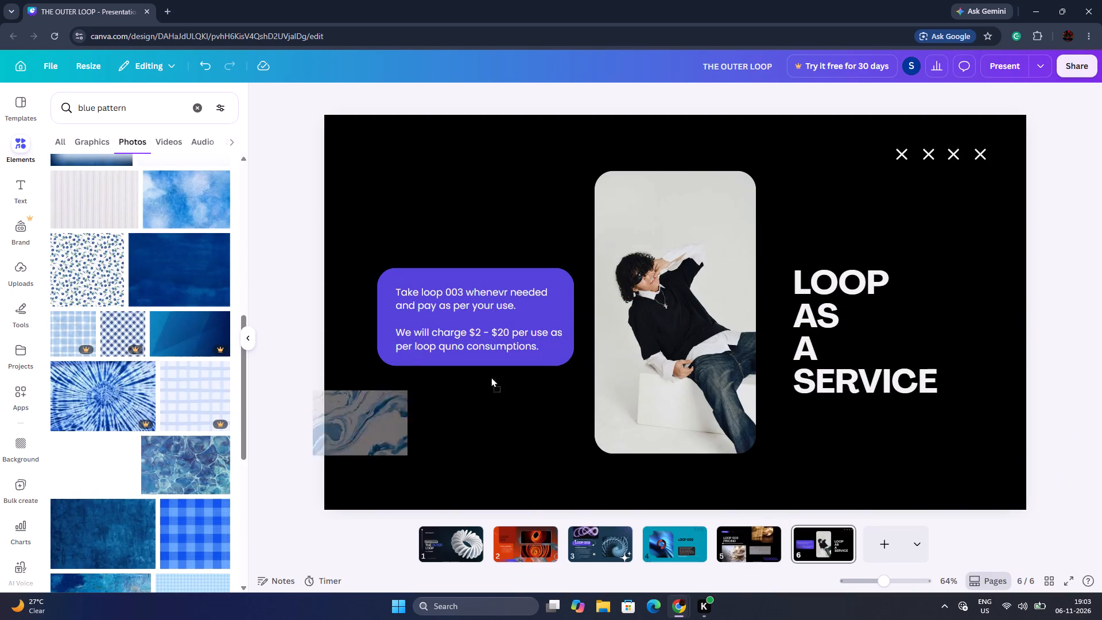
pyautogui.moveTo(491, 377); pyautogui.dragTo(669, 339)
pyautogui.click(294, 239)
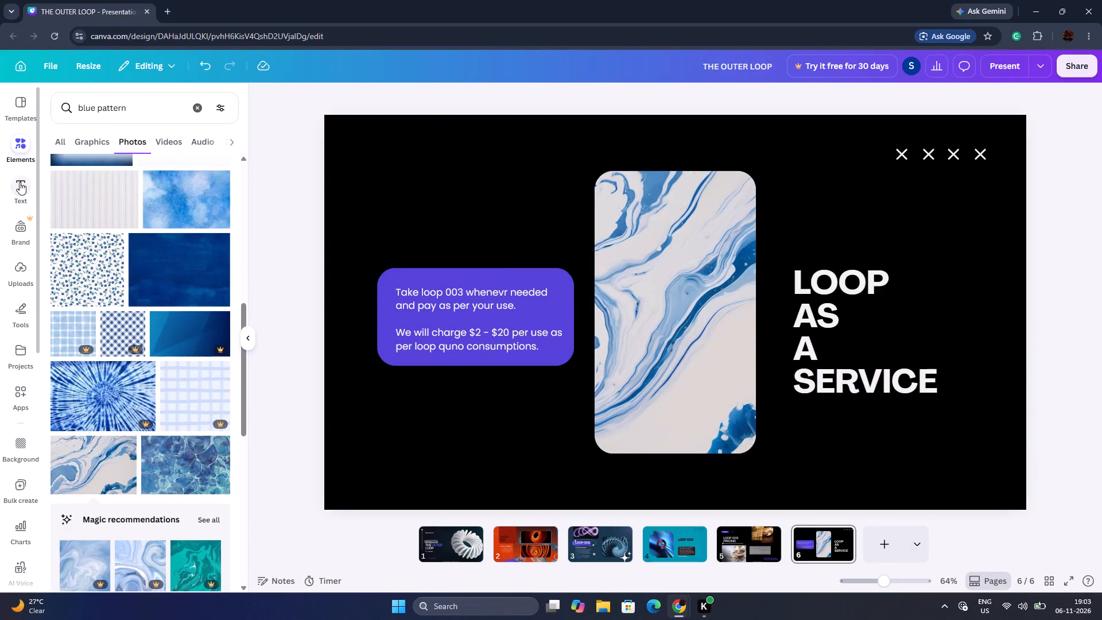
# Search the elements library for "loop".
pyautogui.click(87, 144)
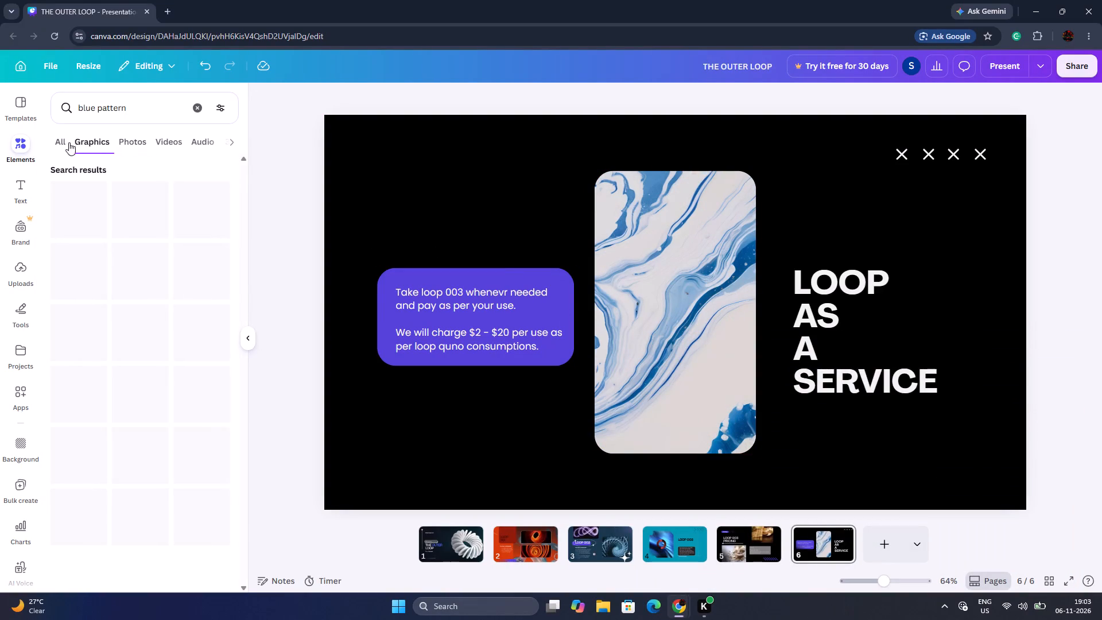
pyautogui.click(150, 113)
pyautogui.click(192, 108)
pyautogui.write('loop')
pyautogui.press('Return')
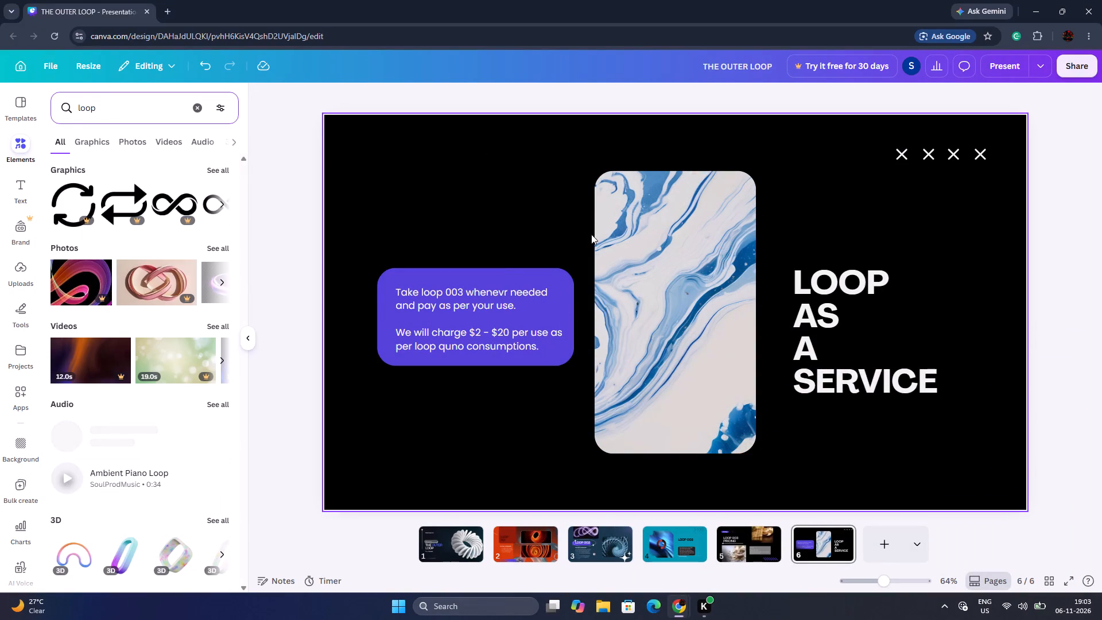
# Lower the opacity of page 6's central framed image so that it looks dimmed against the black background.
pyautogui.click(637, 249)
pyautogui.click(736, 96)
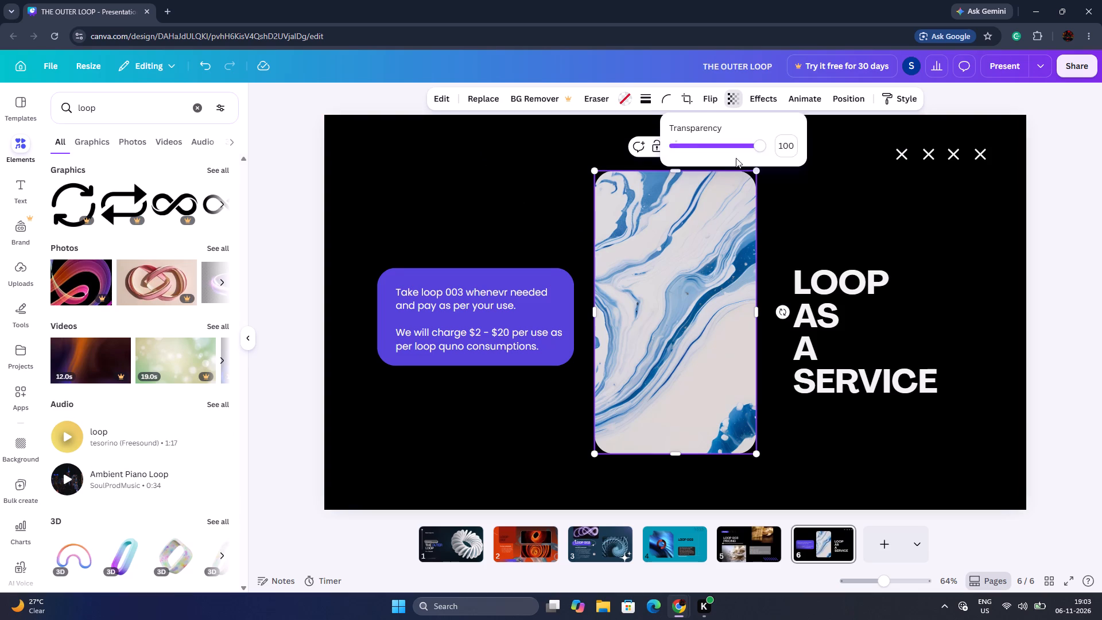
pyautogui.moveTo(740, 145); pyautogui.dragTo(728, 145)
pyautogui.click(313, 188)
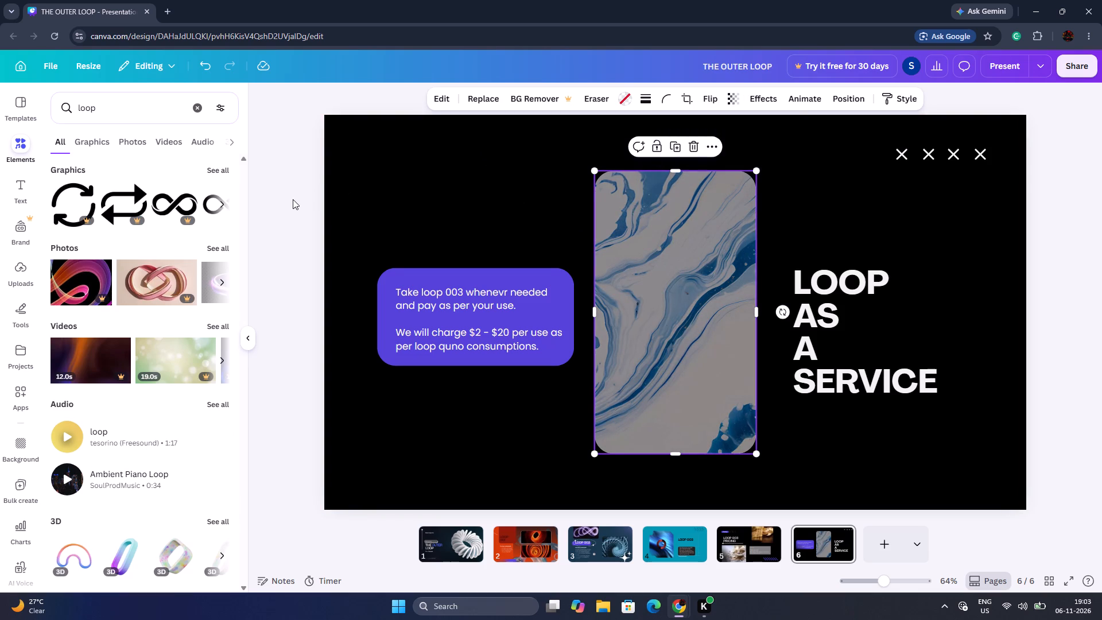
pyautogui.click(293, 199)
# Glance at the loop videos, and search the videos for "blue pattern" to look for a clip for the frame.
pyautogui.click(166, 142)
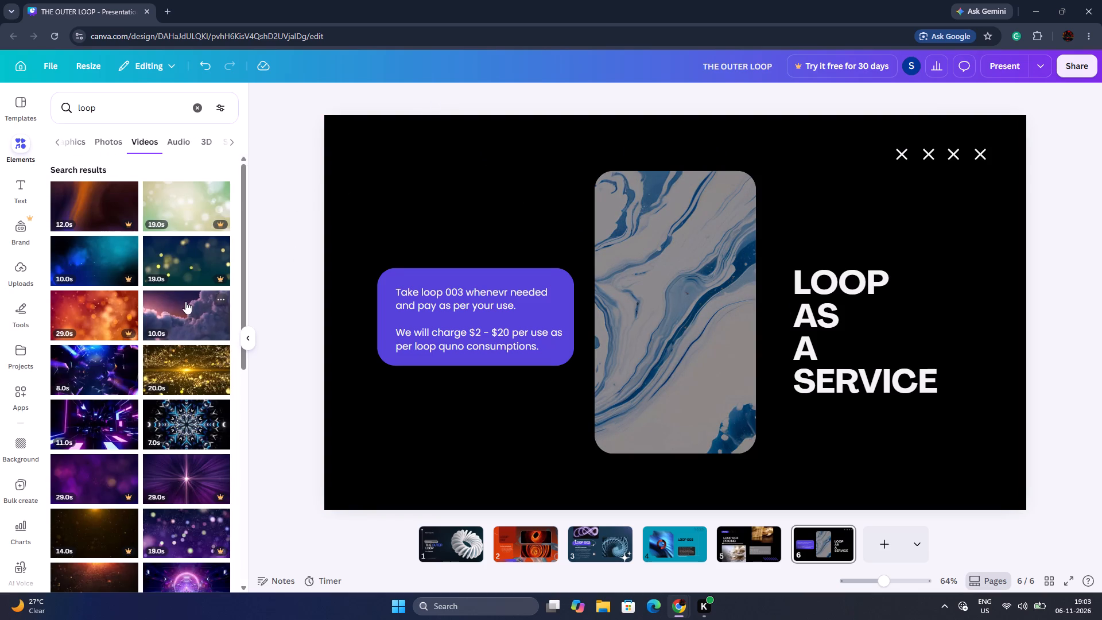
pyautogui.click(154, 108)
pyautogui.press('BackSpace')
pyautogui.press('BackSpace')
pyautogui.press('BackSpace')
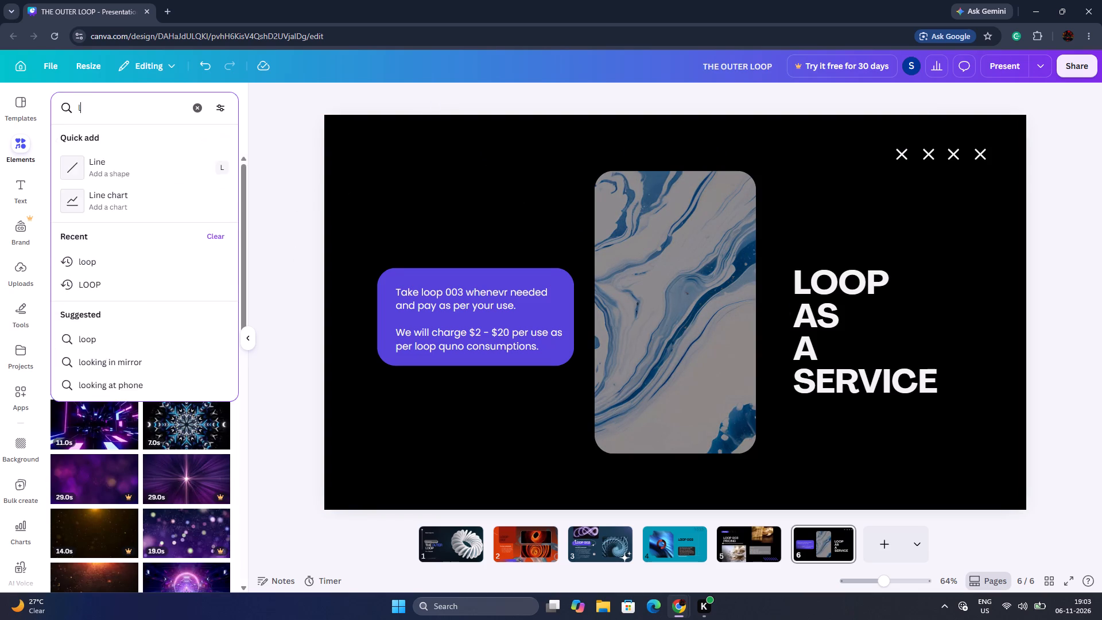
pyautogui.press('BackSpace')
pyautogui.write('blue pattern')
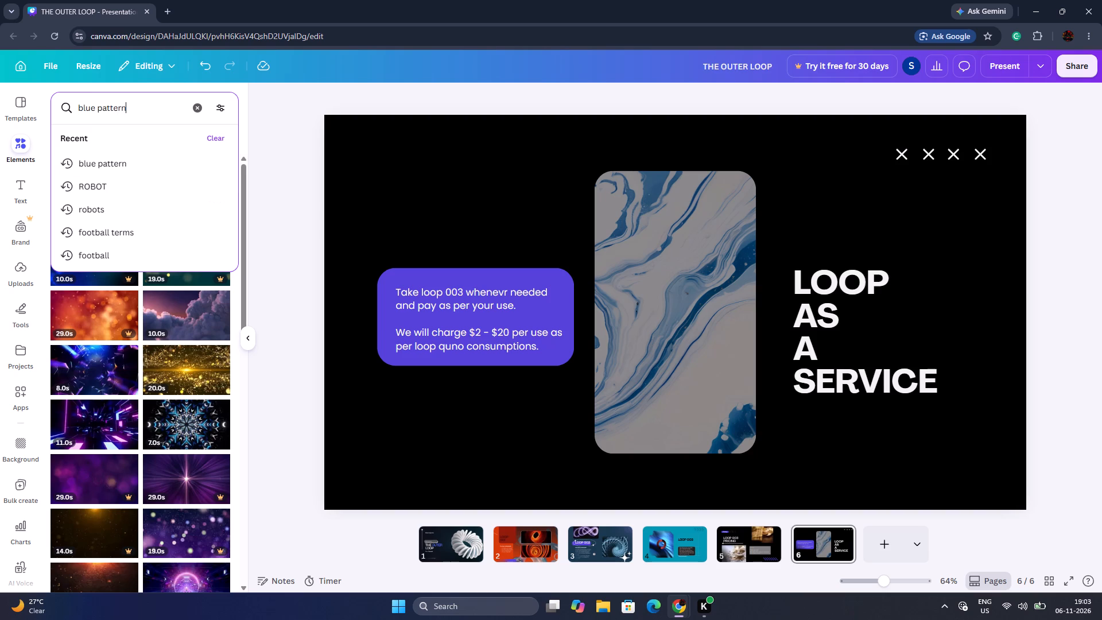
pyautogui.press('Return')
pyautogui.scroll(-2, 137, 345)
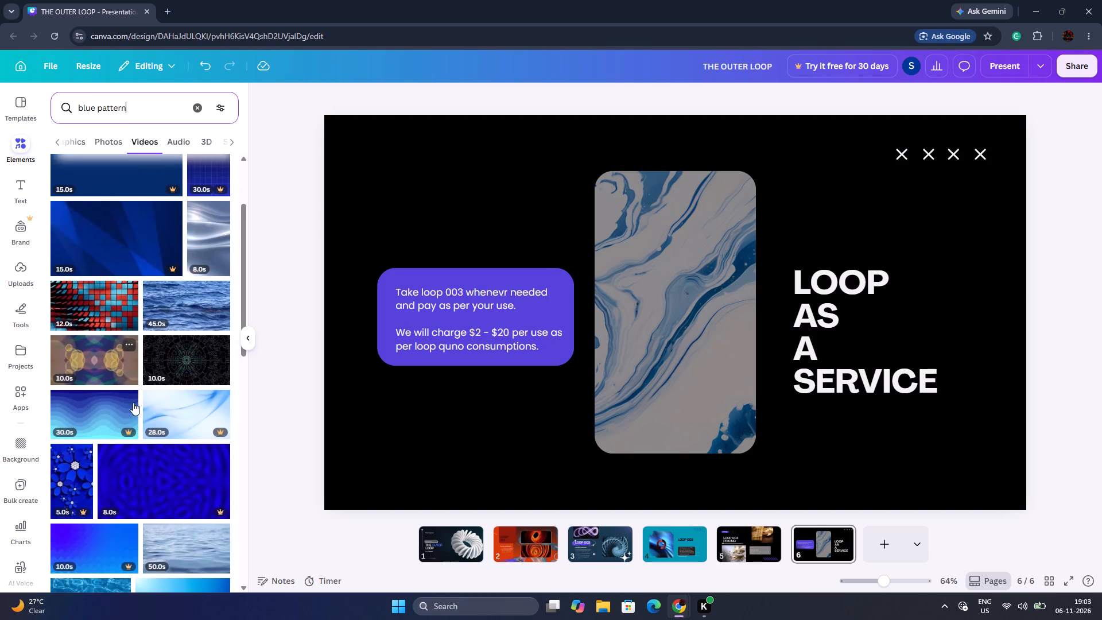
pyautogui.scroll(-2, 133, 409)
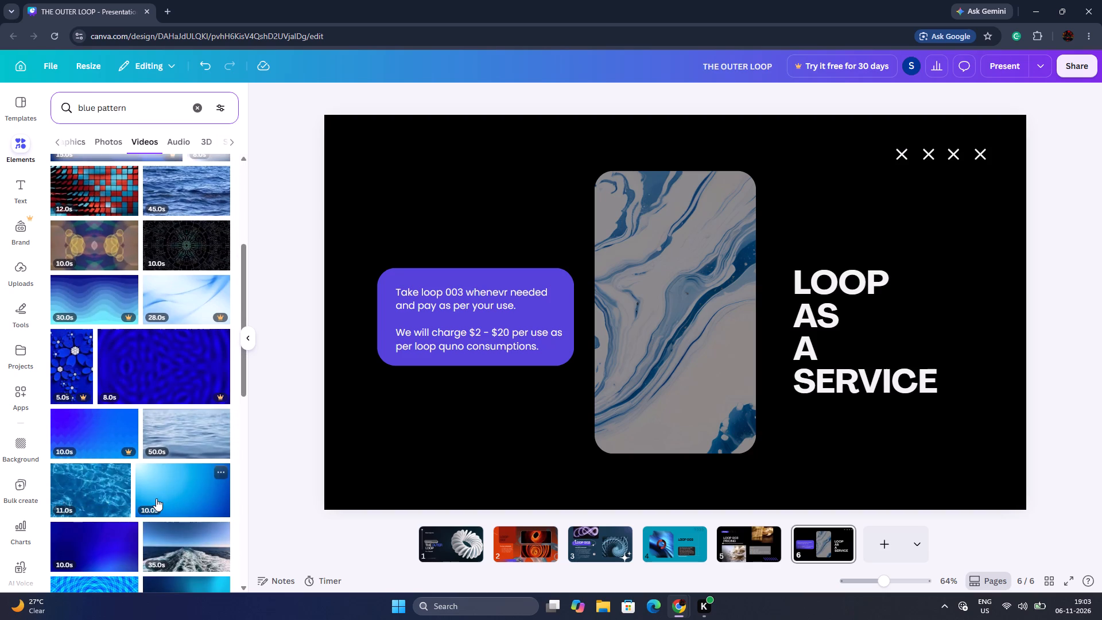
pyautogui.scroll(-2, 87, 497)
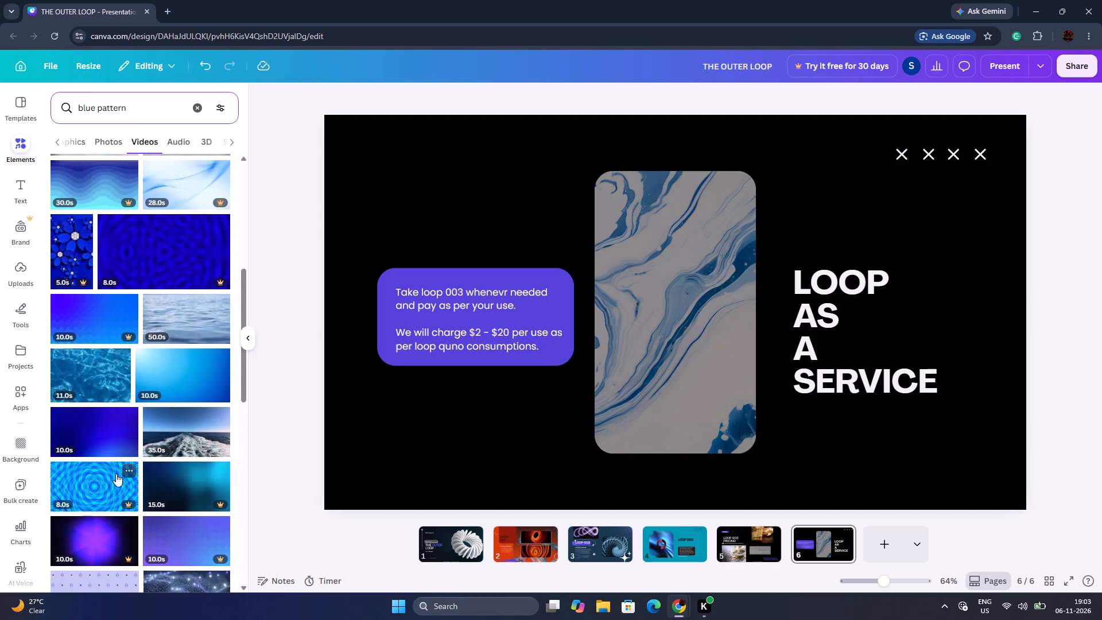
pyautogui.scroll(-3, 116, 474)
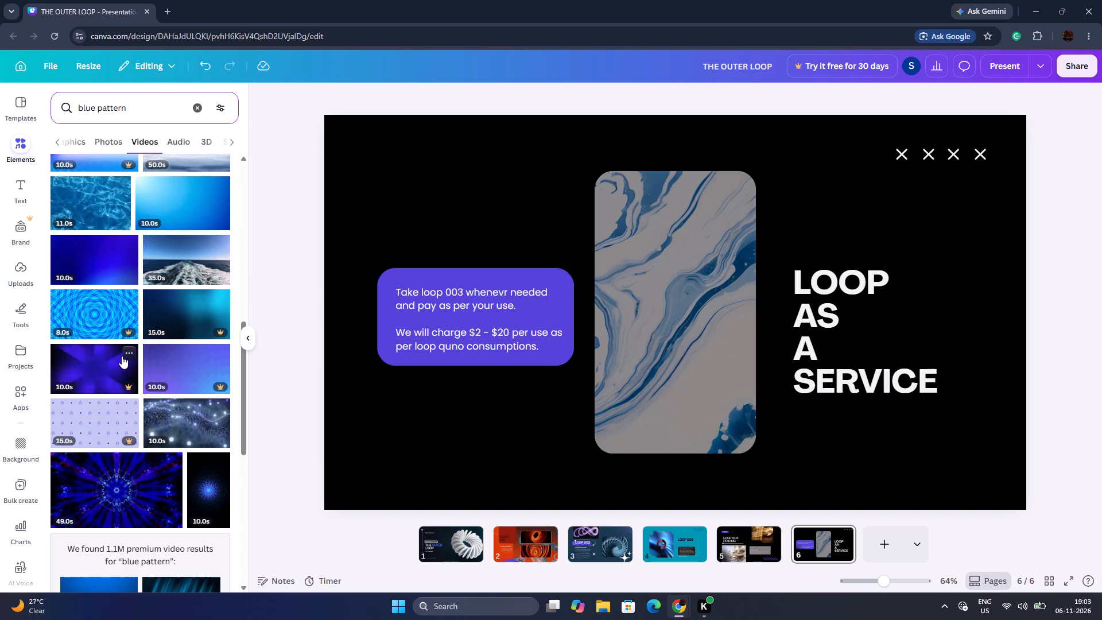
pyautogui.scroll(-4, 129, 468)
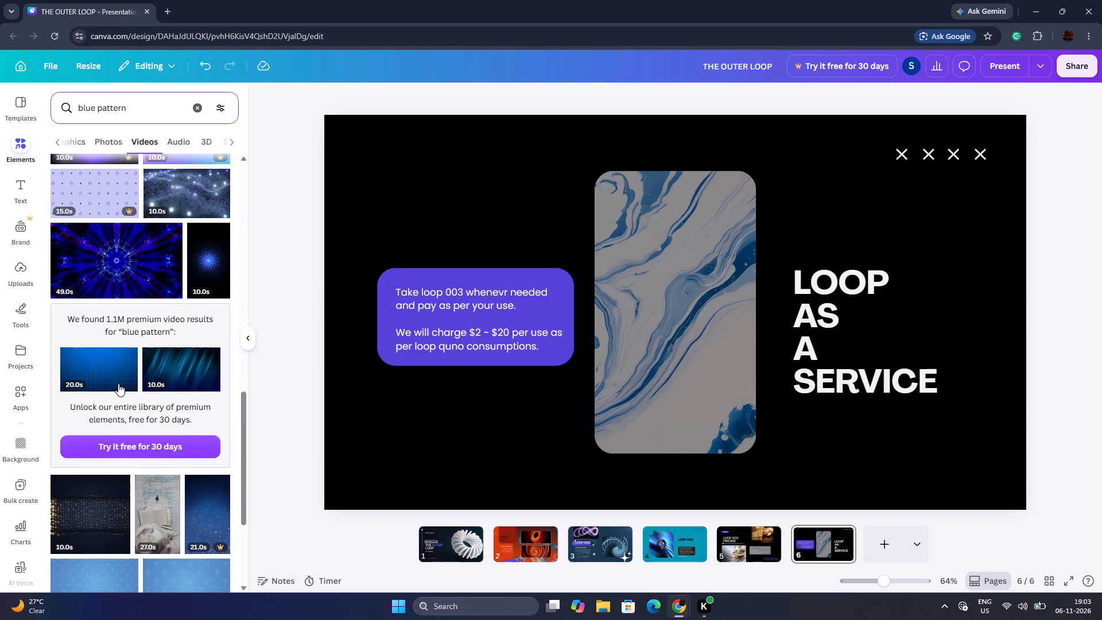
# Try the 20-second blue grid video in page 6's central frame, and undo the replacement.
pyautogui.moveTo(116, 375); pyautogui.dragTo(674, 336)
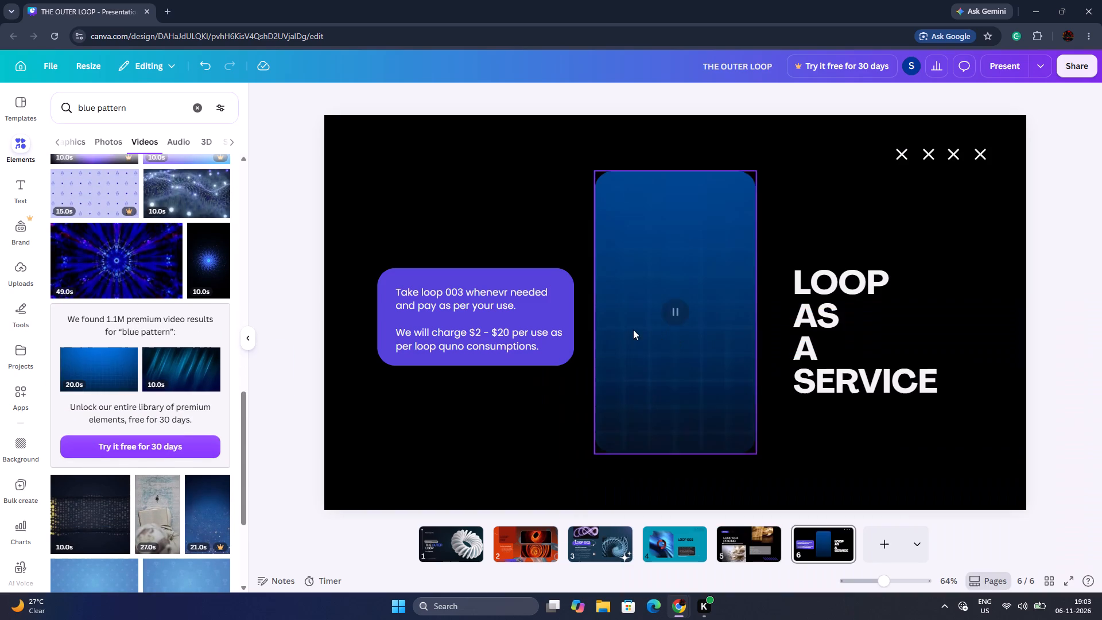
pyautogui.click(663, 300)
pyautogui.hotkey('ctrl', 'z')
# Fill page 6's central frame with the 10-second golden ring video on a black background.
pyautogui.scroll(-2, 189, 424)
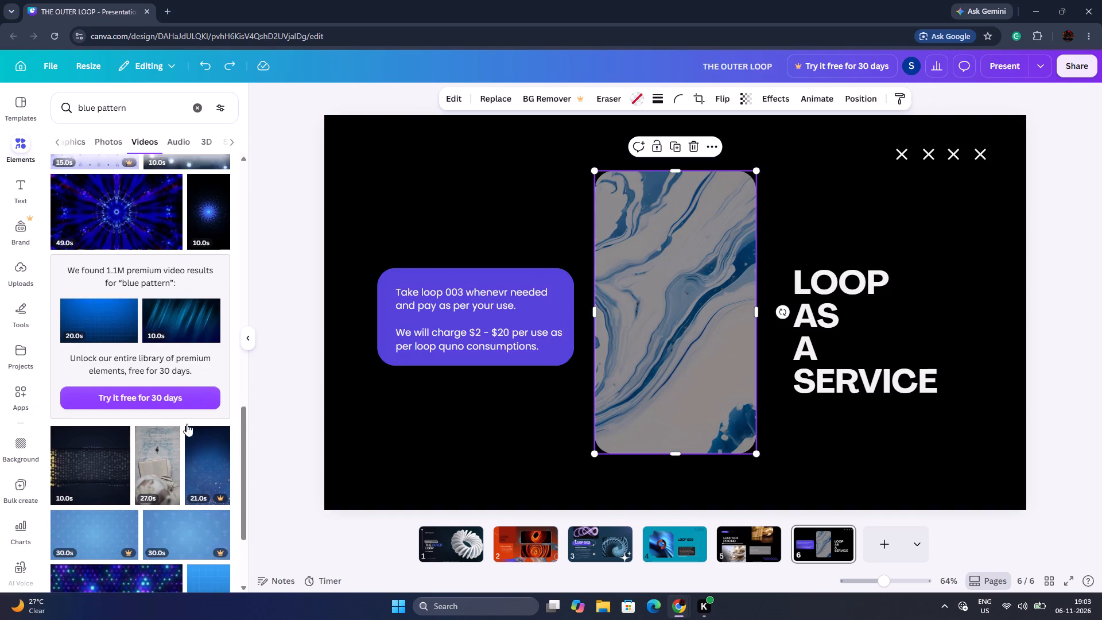
pyautogui.scroll(-2, 187, 424)
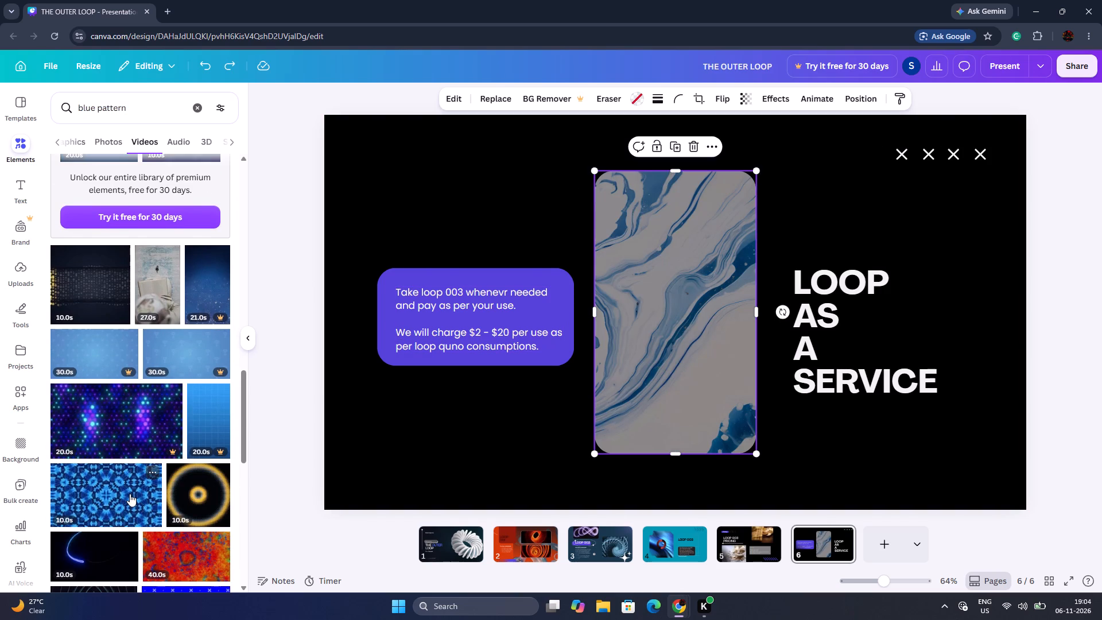
pyautogui.moveTo(207, 494); pyautogui.dragTo(393, 472)
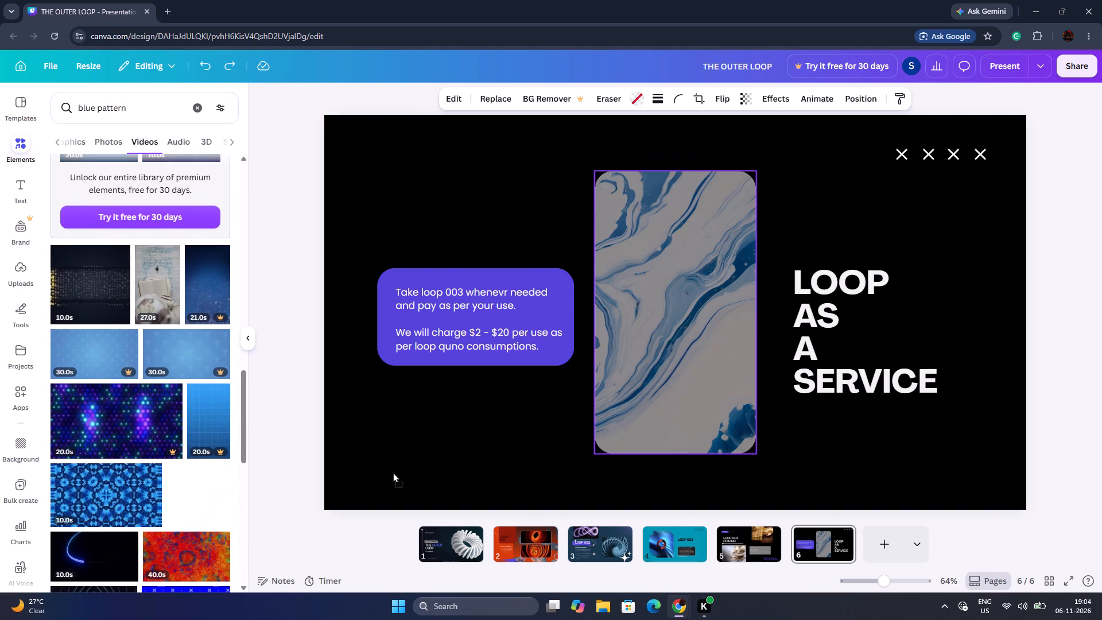
pyautogui.moveTo(393, 472); pyautogui.dragTo(650, 362)
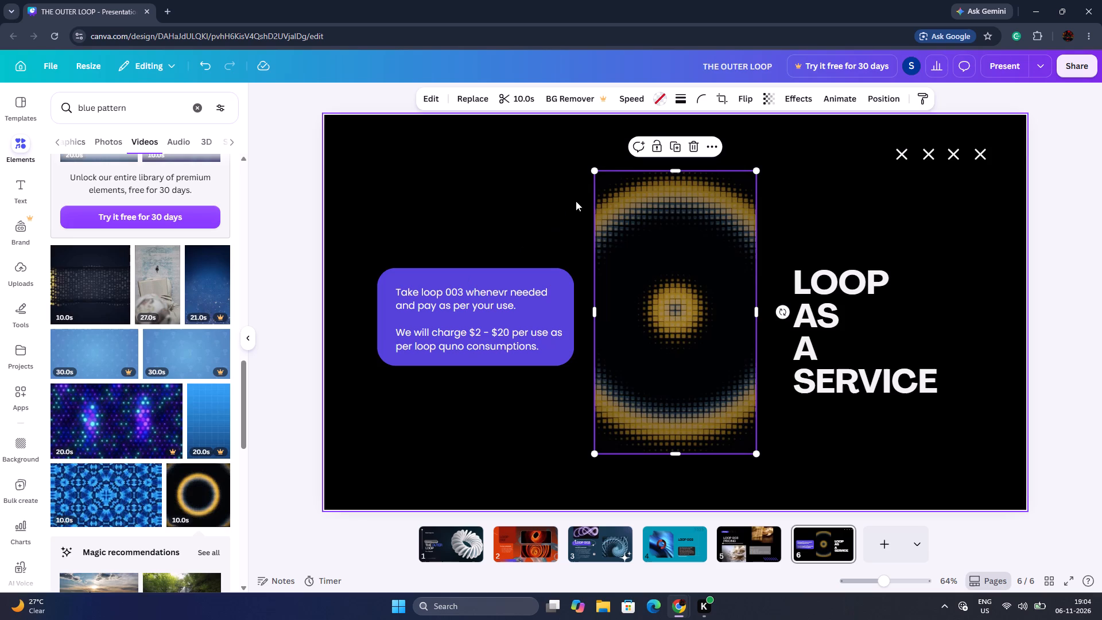
pyautogui.click(289, 280)
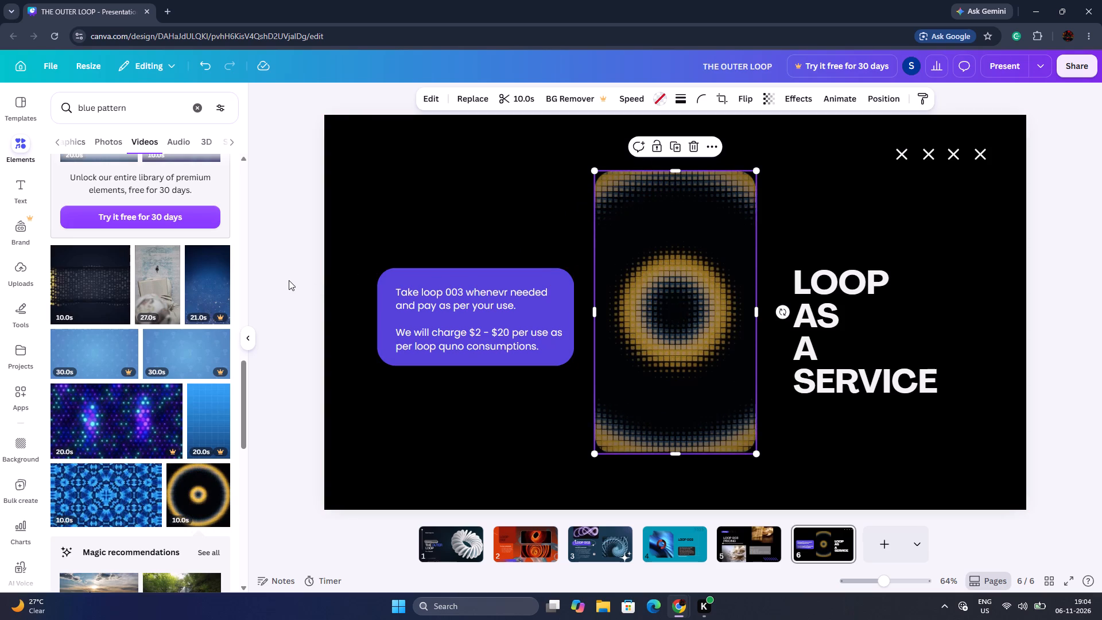
pyautogui.click(666, 307)
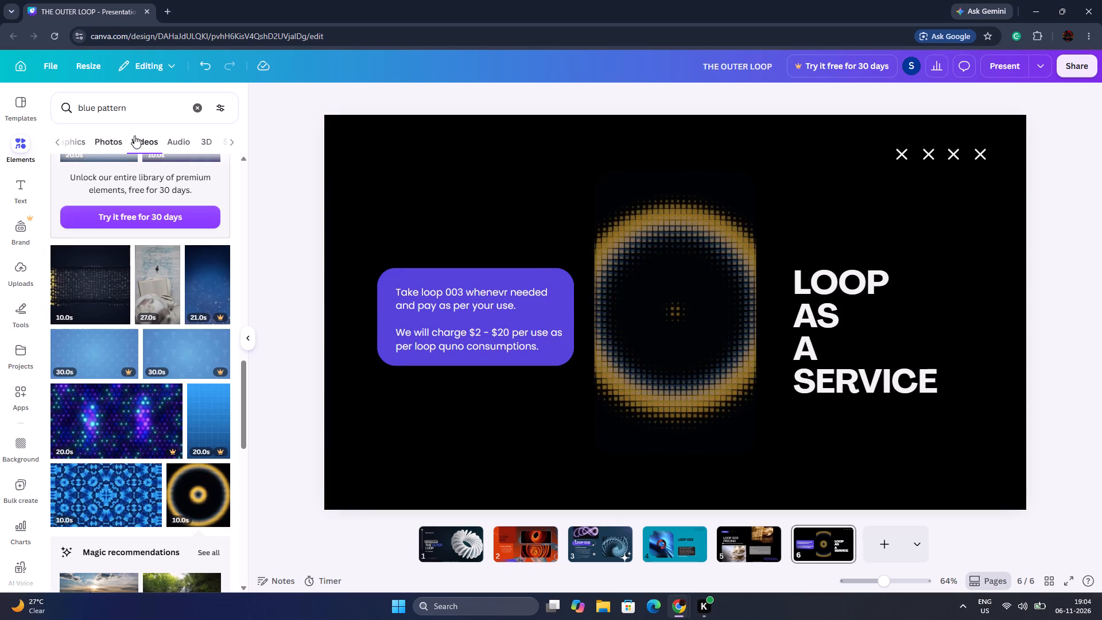
# Search the elements library's graphics for "loop" and look for an icon to accompany the heading.
pyautogui.click(115, 141)
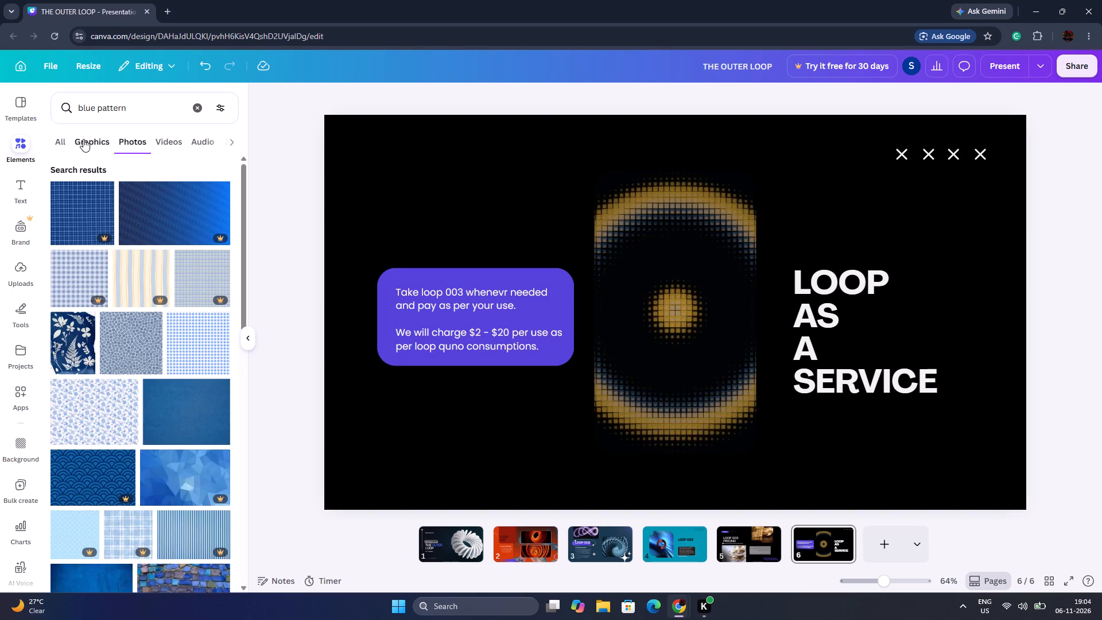
pyautogui.click(83, 139)
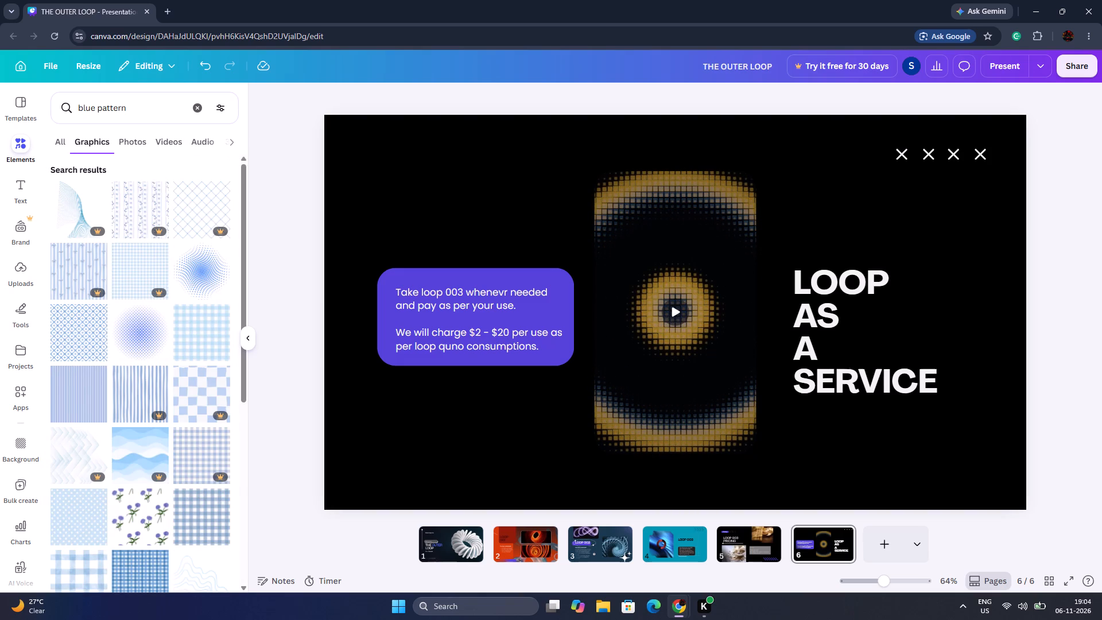
pyautogui.click(137, 108)
pyautogui.press('BackSpace')
pyautogui.press('BackSpace')
pyautogui.press('BackSpace')
pyautogui.press('BackSpace')
pyautogui.press('BackSpace')
pyautogui.press('BackSpace')
pyautogui.press('BackSpace')
pyautogui.press('BackSpace')
pyautogui.press('BackSpace')
pyautogui.press('BackSpace')
pyautogui.press('BackSpace')
pyautogui.press('BackSpace')
pyautogui.press('BackSpace')
pyautogui.press('BackSpace')
pyautogui.press('BackSpace')
pyautogui.press('BackSpace')
pyautogui.press('BackSpace')
pyautogui.press('BackSpace')
pyautogui.press('BackSpace')
pyautogui.press('BackSpace')
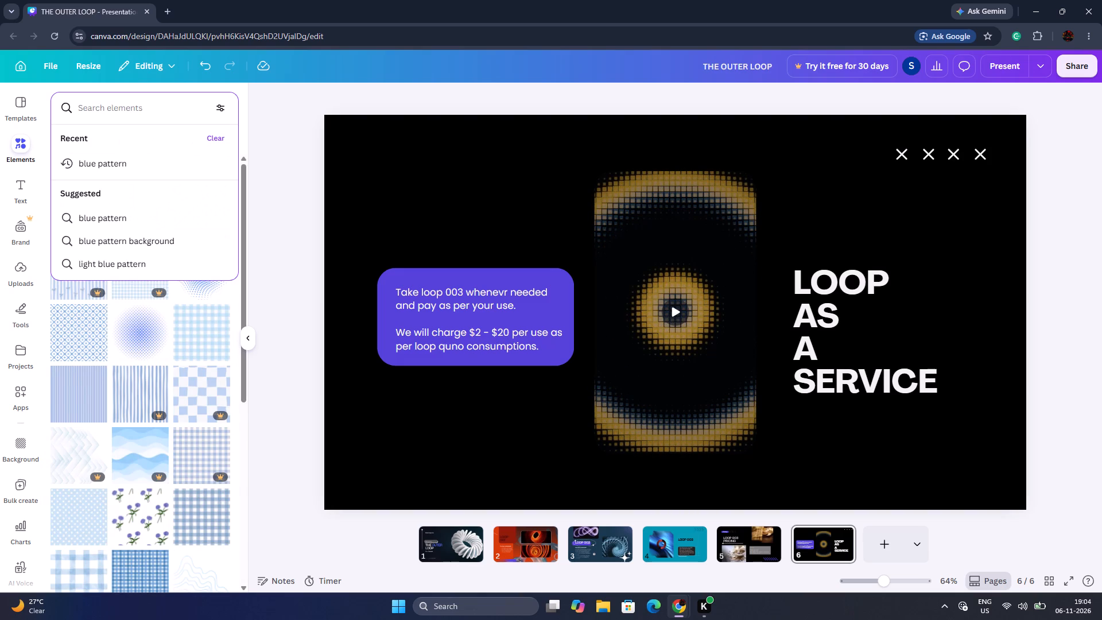
pyautogui.write('loop')
pyautogui.press('space')
pyautogui.press('Return')
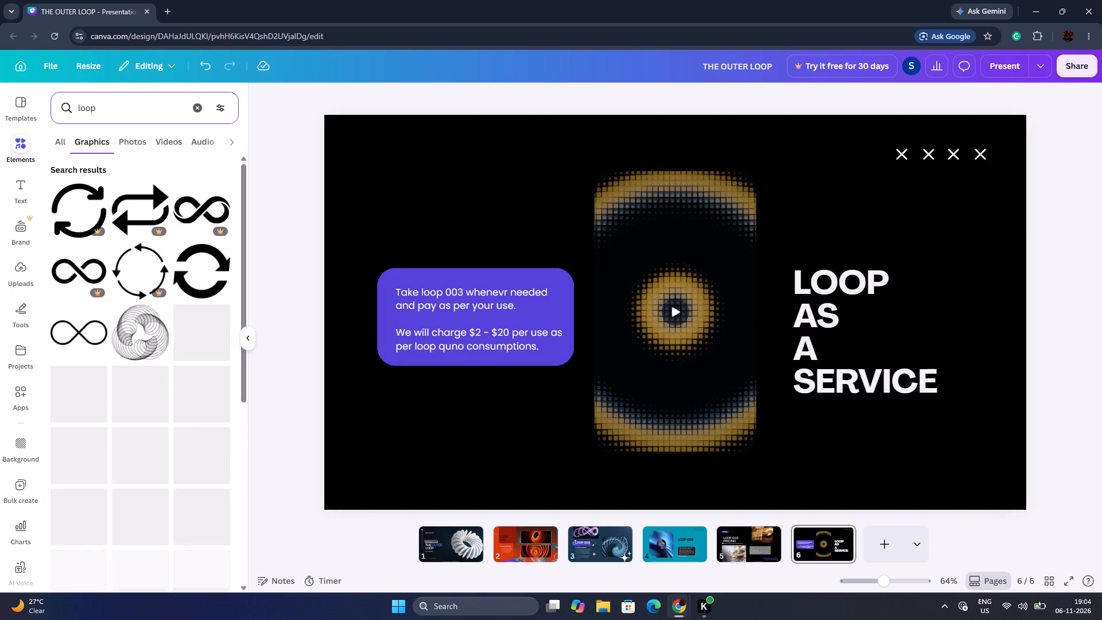
pyautogui.scroll(-6, 115, 352)
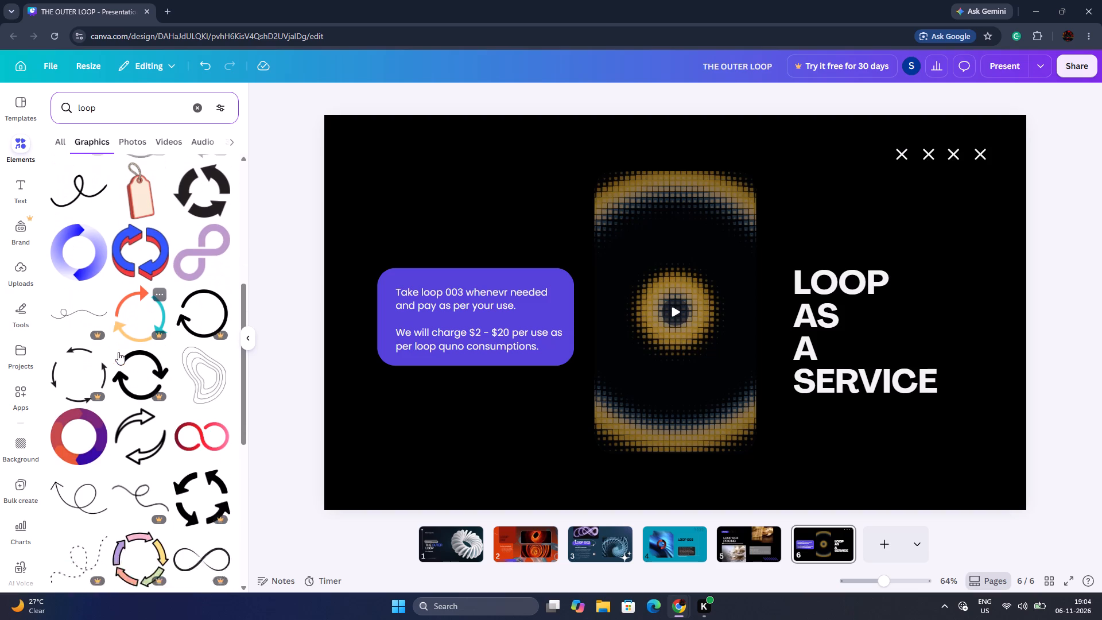
pyautogui.scroll(-2, 118, 352)
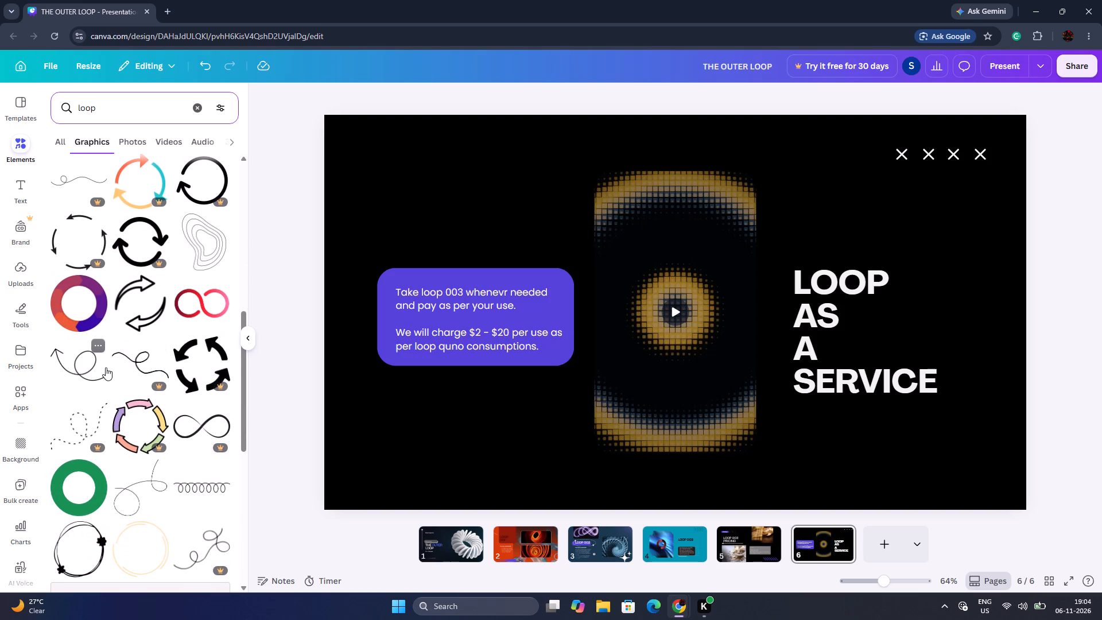
pyautogui.scroll(-9, 124, 404)
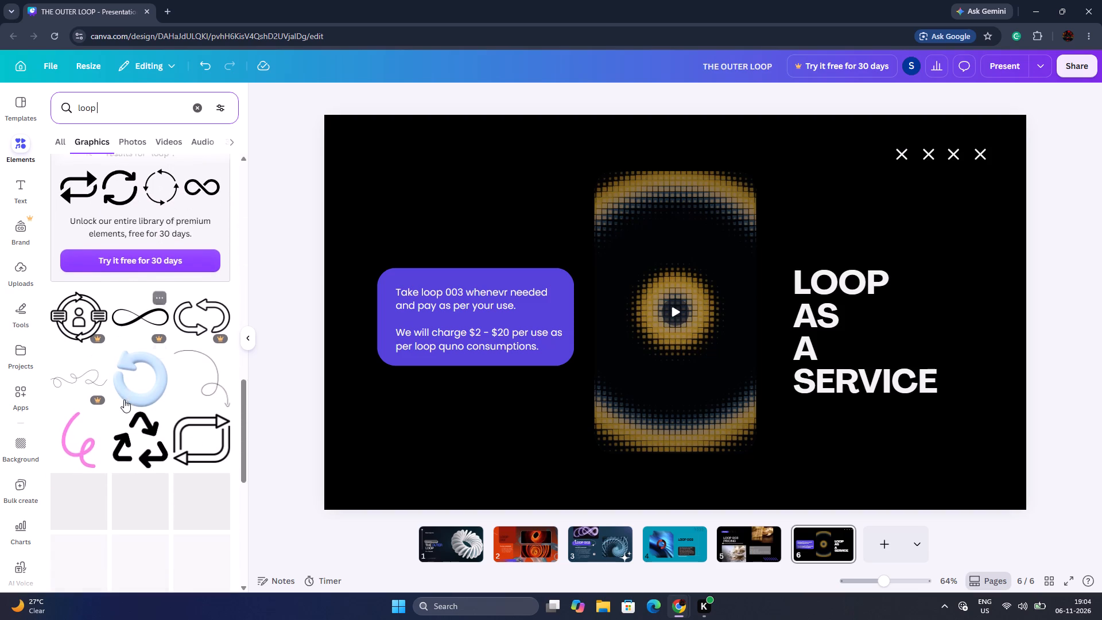
pyautogui.scroll(-1, 124, 400)
# Add the light-blue 3D circular arrow graphic, shrink it to icon size and place it beside "AS A" in the heading.
pyautogui.click(143, 335)
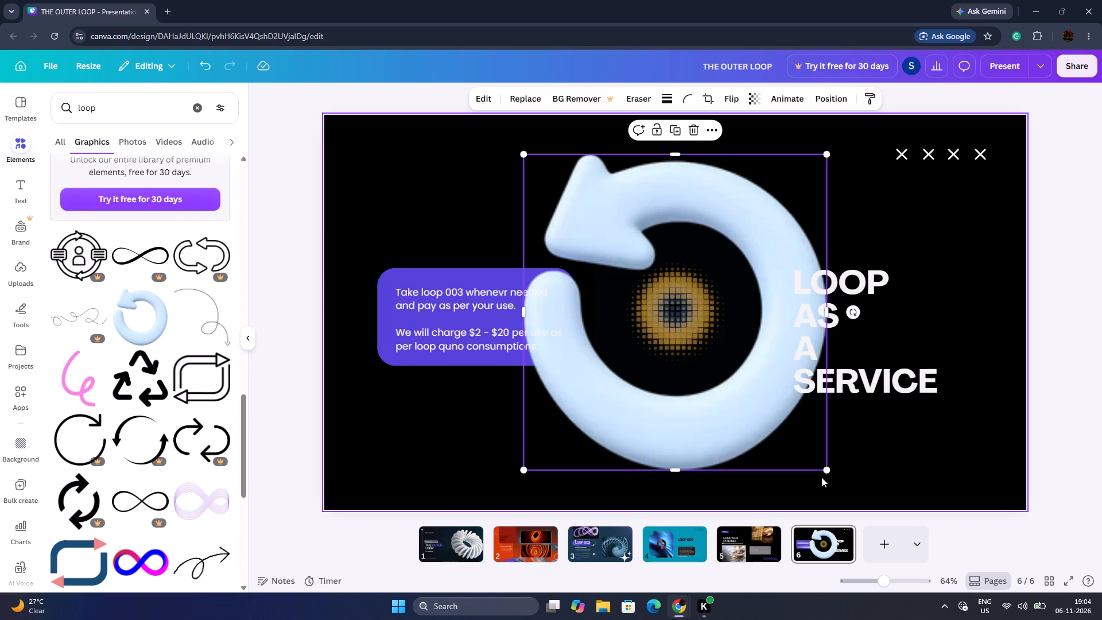
pyautogui.moveTo(825, 470); pyautogui.dragTo(550, 259)
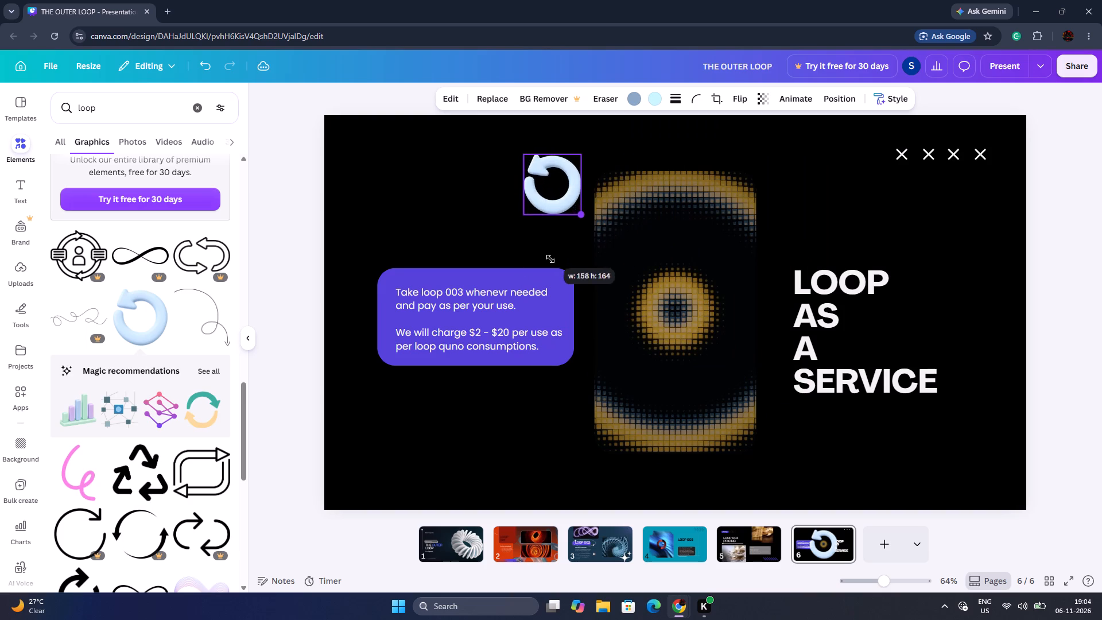
pyautogui.moveTo(550, 259); pyautogui.dragTo(550, 257)
pyautogui.moveTo(550, 197); pyautogui.dragTo(939, 298)
pyautogui.moveTo(949, 295); pyautogui.dragTo(667, 392)
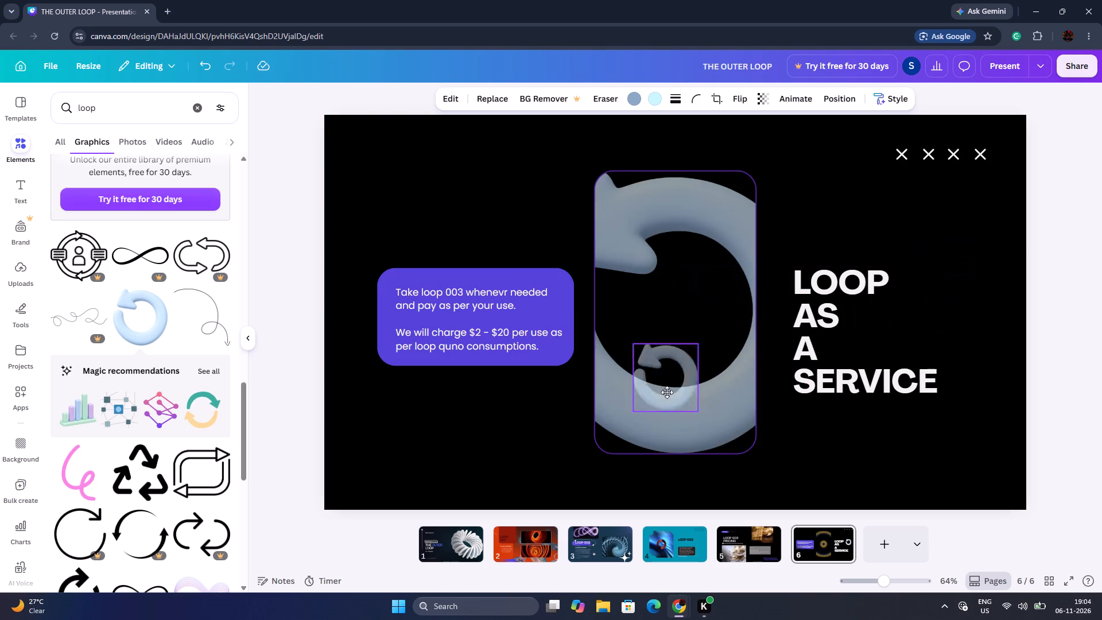
pyautogui.moveTo(667, 392); pyautogui.dragTo(519, 409)
pyautogui.moveTo(519, 409); pyautogui.dragTo(530, 327)
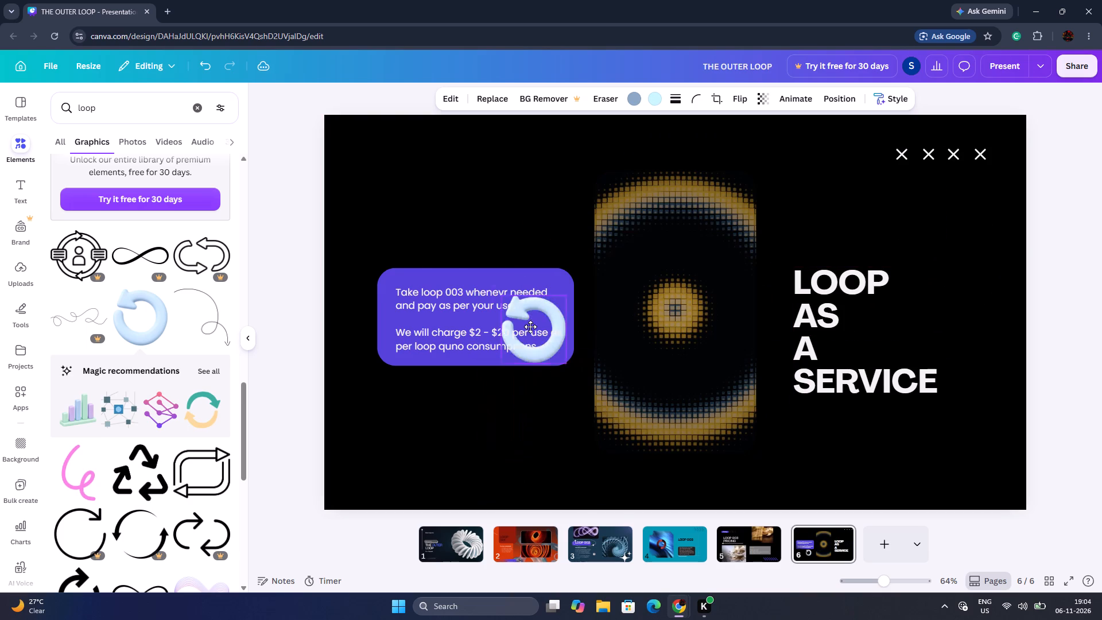
pyautogui.moveTo(530, 327); pyautogui.dragTo(881, 337)
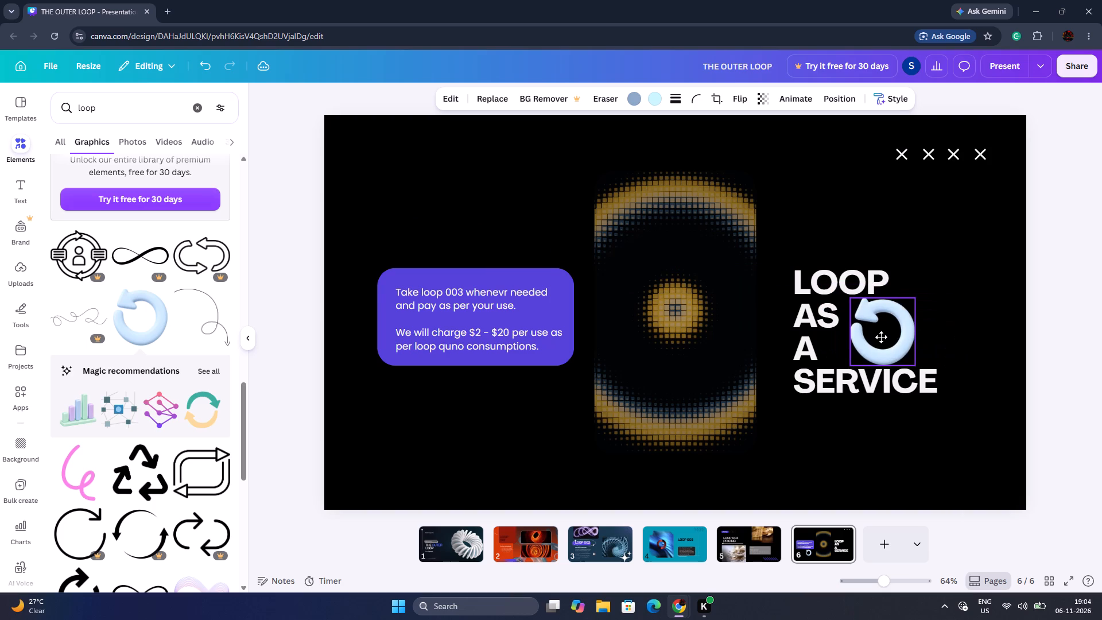
pyautogui.moveTo(881, 337); pyautogui.dragTo(881, 336)
# Refine the circular arrow's size and position to fit the gap between "LOOP" and "SERVICE" in the heading.
pyautogui.moveTo(910, 366); pyautogui.dragTo(875, 344)
pyautogui.moveTo(872, 324); pyautogui.dragTo(886, 340)
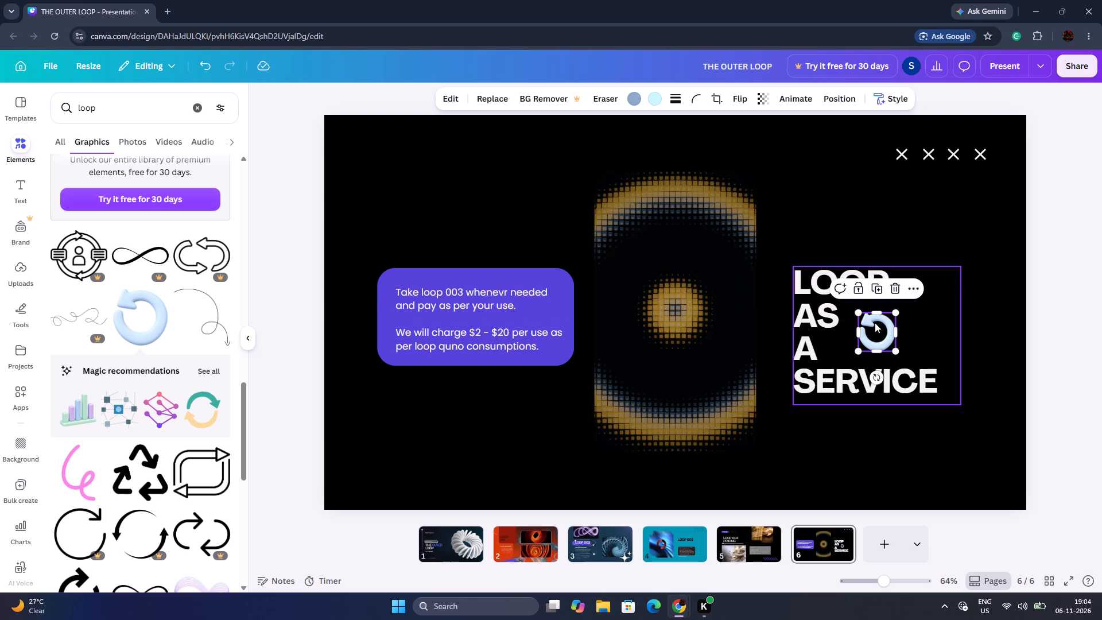
pyautogui.moveTo(859, 315); pyautogui.dragTo(851, 301)
pyautogui.moveTo(873, 330); pyautogui.dragTo(880, 336)
# Recolour the circular arrow graphic, setting its first colour to yellow and its second colour to light orange.
pyautogui.click(631, 97)
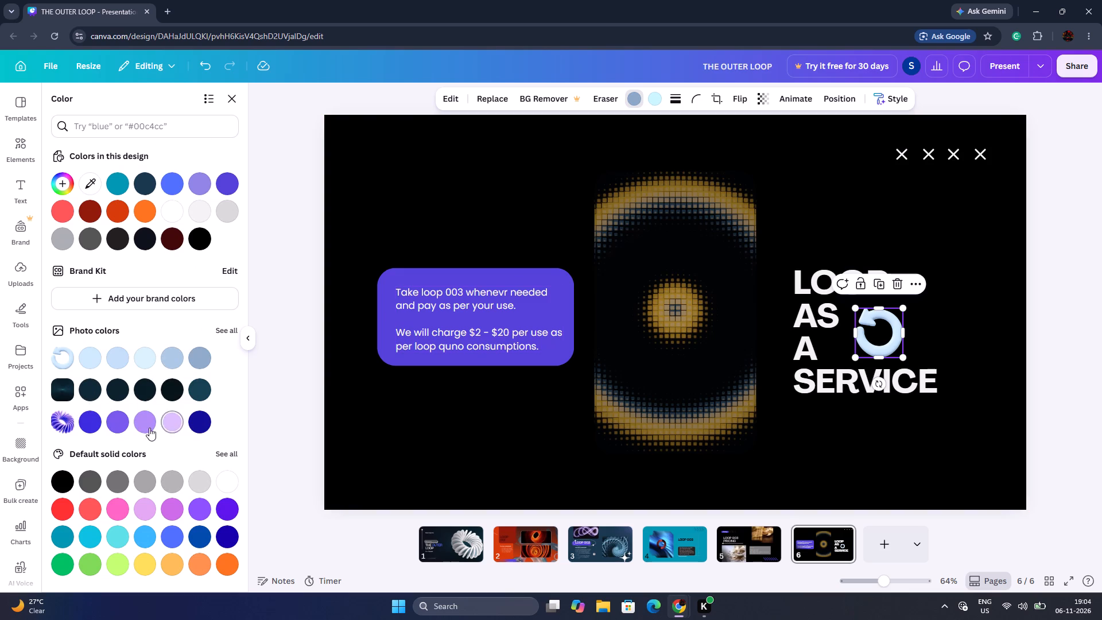
pyautogui.click(172, 560)
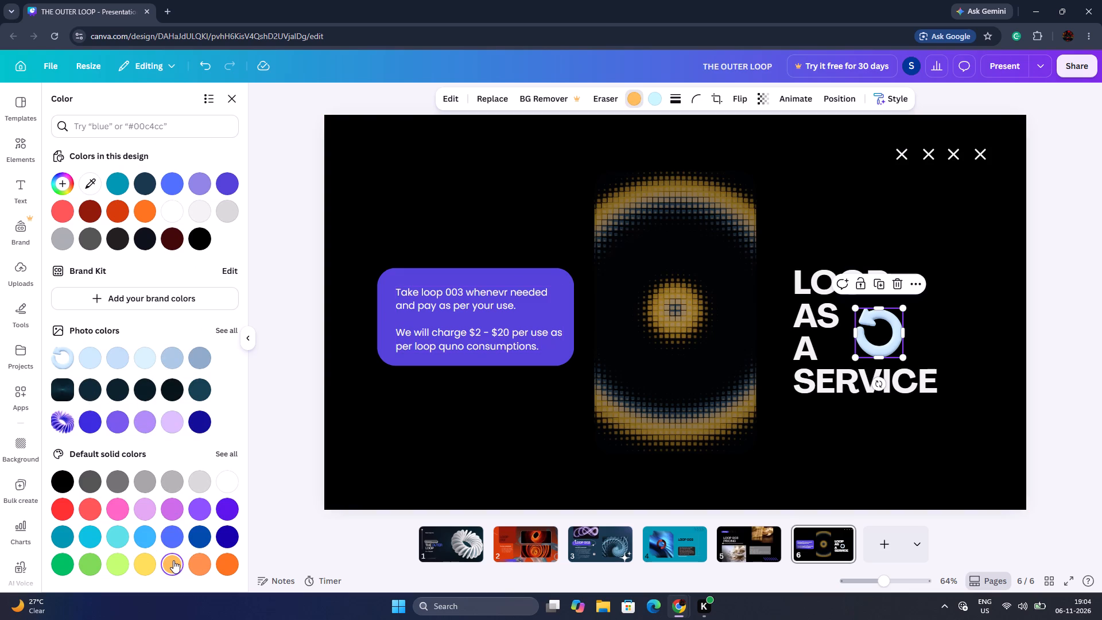
pyautogui.click(151, 561)
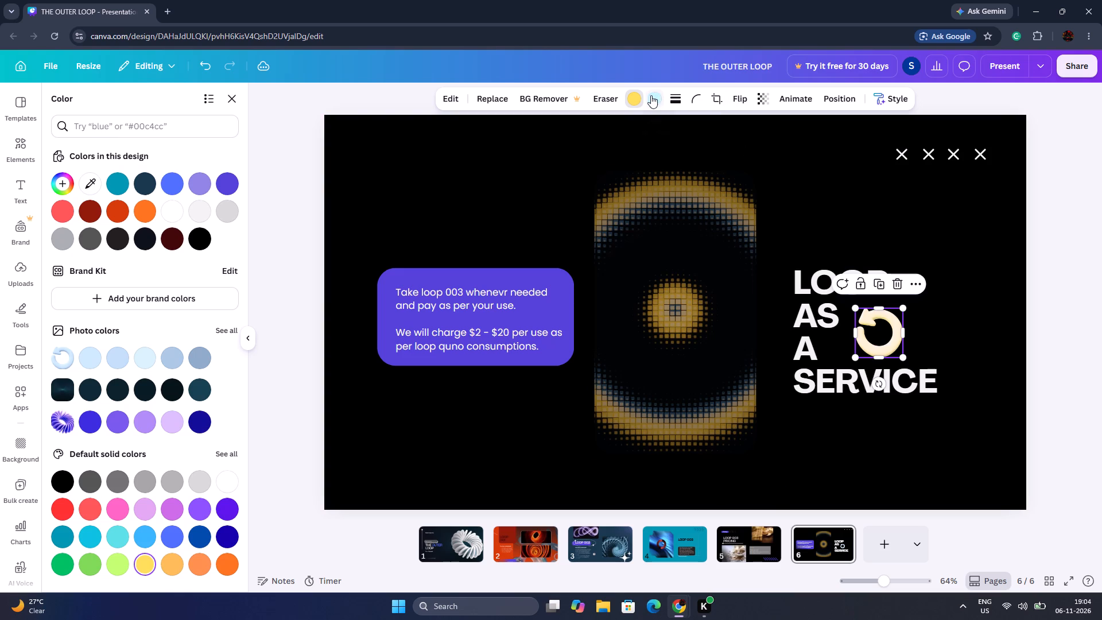
pyautogui.click(651, 95)
pyautogui.click(146, 558)
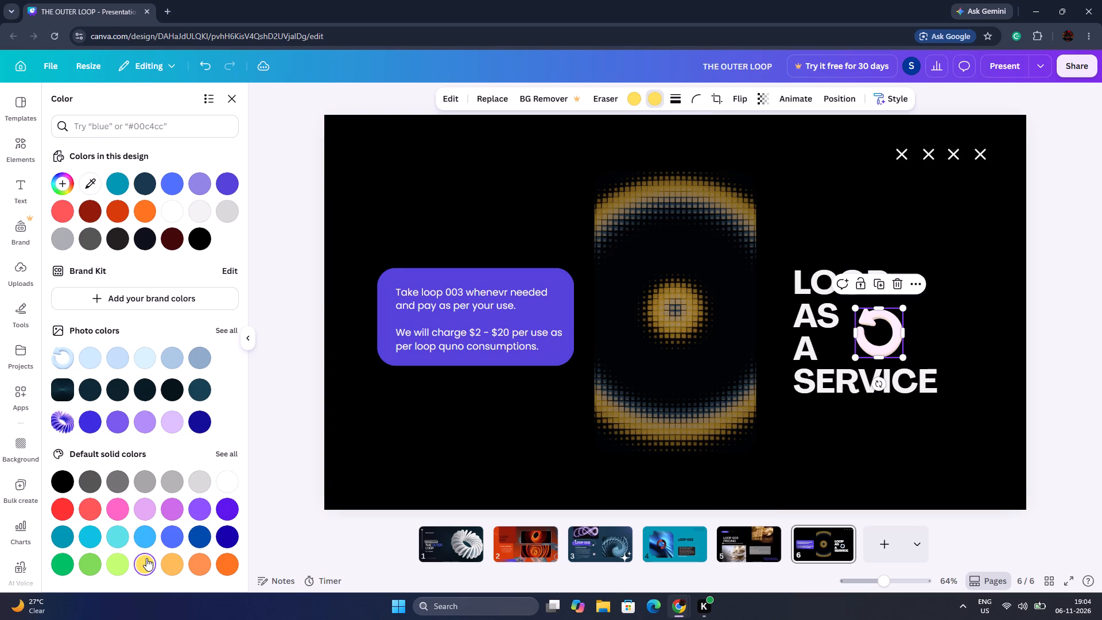
pyautogui.click(172, 562)
pyautogui.doubleClick(270, 377)
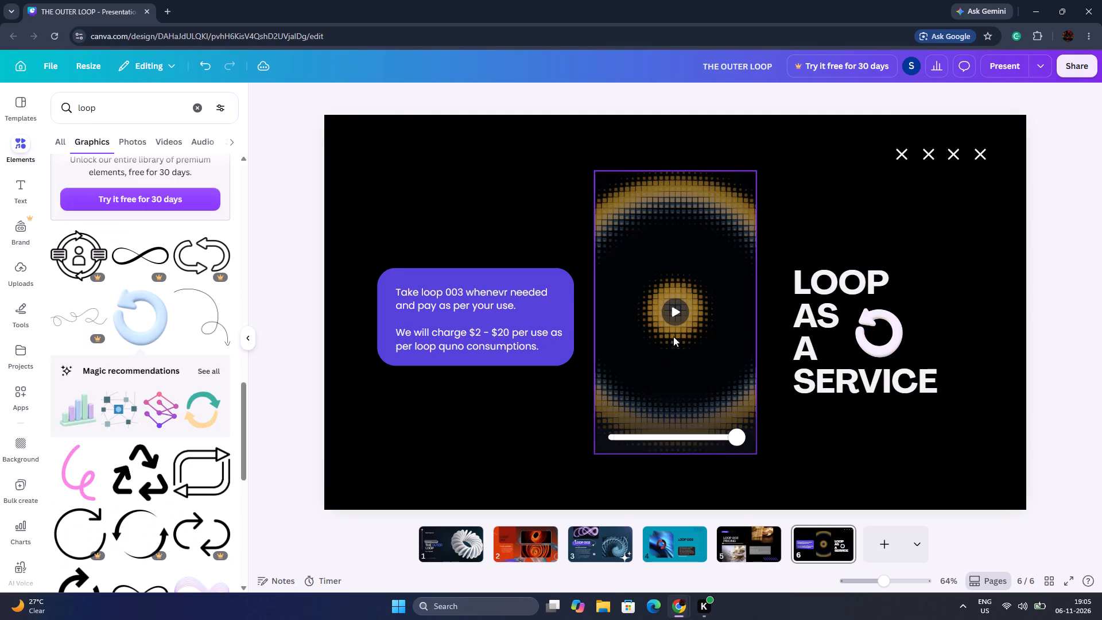
# Preview the golden ring video's playback in page 6's central frame.
pyautogui.click(676, 327)
pyautogui.click(676, 321)
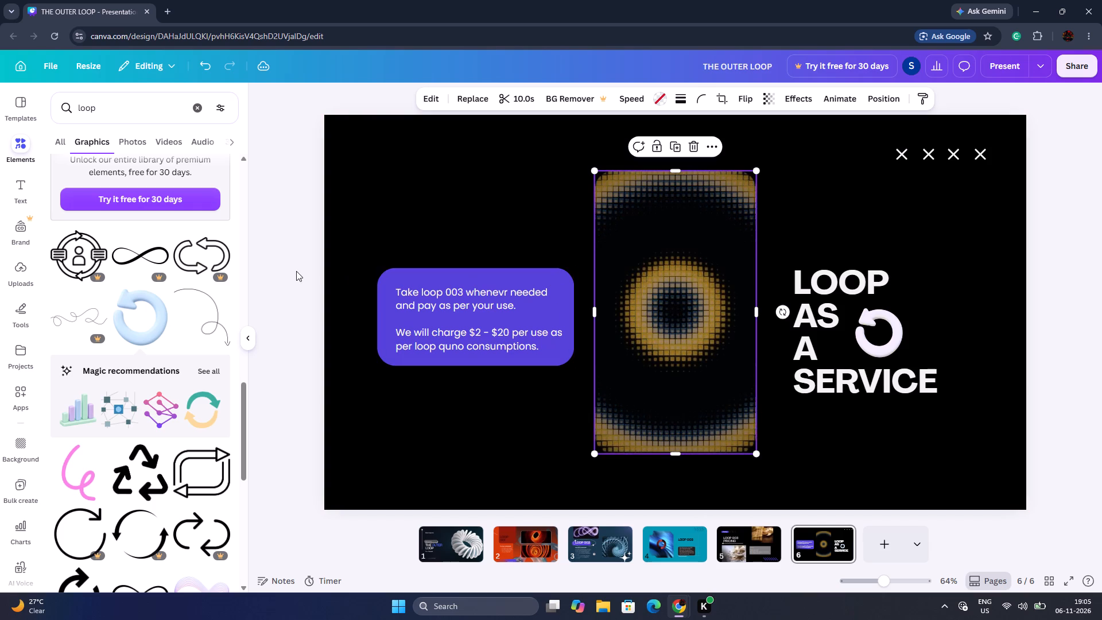
pyautogui.click(305, 268)
pyautogui.click(675, 310)
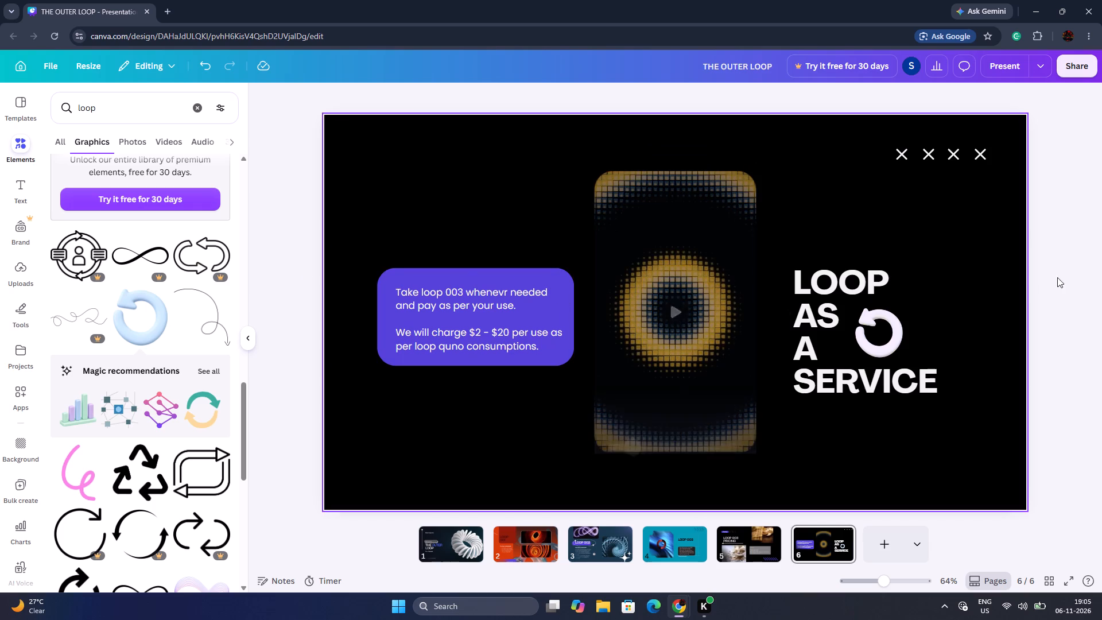
# Recolour the row of four crosses above the heading on page 6 to yellow.
pyautogui.click(922, 159)
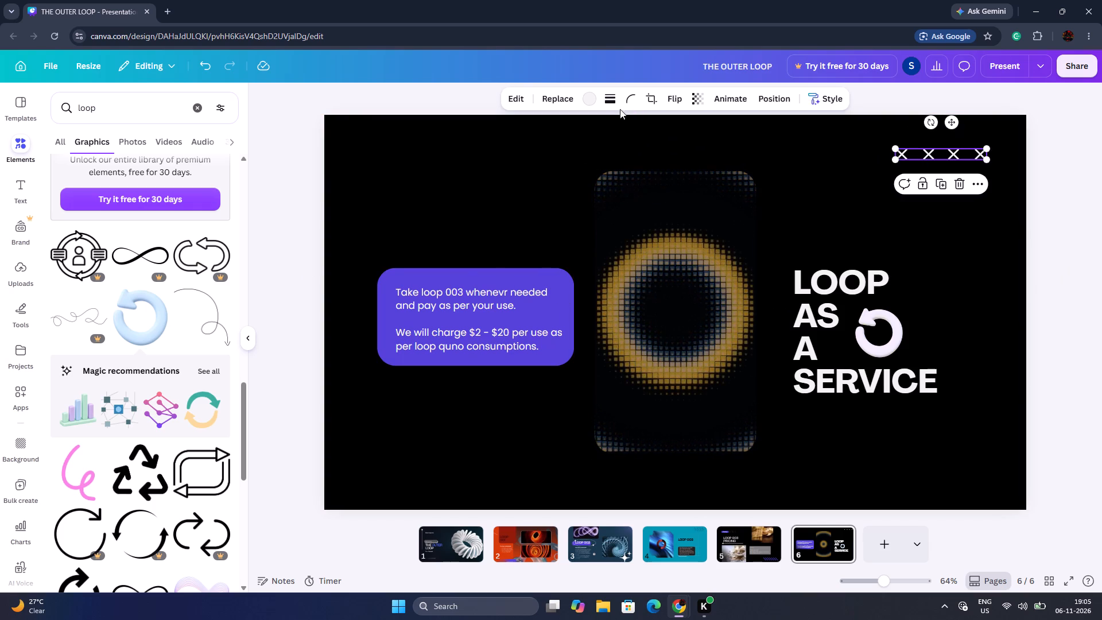
pyautogui.click(595, 100)
pyautogui.scroll(-3, 170, 506)
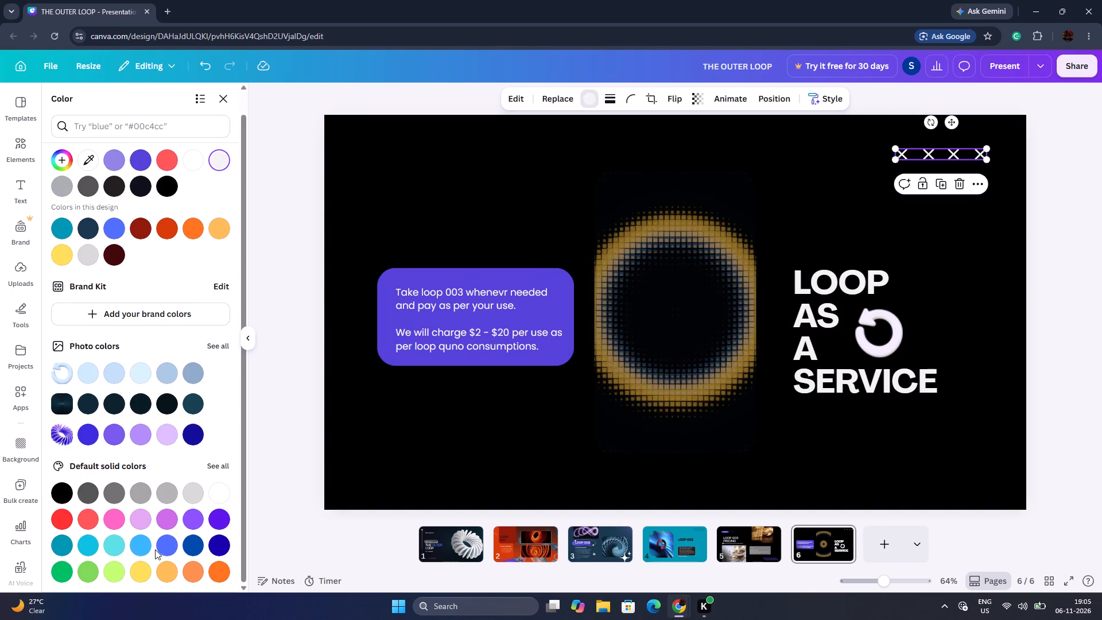
pyautogui.click(142, 564)
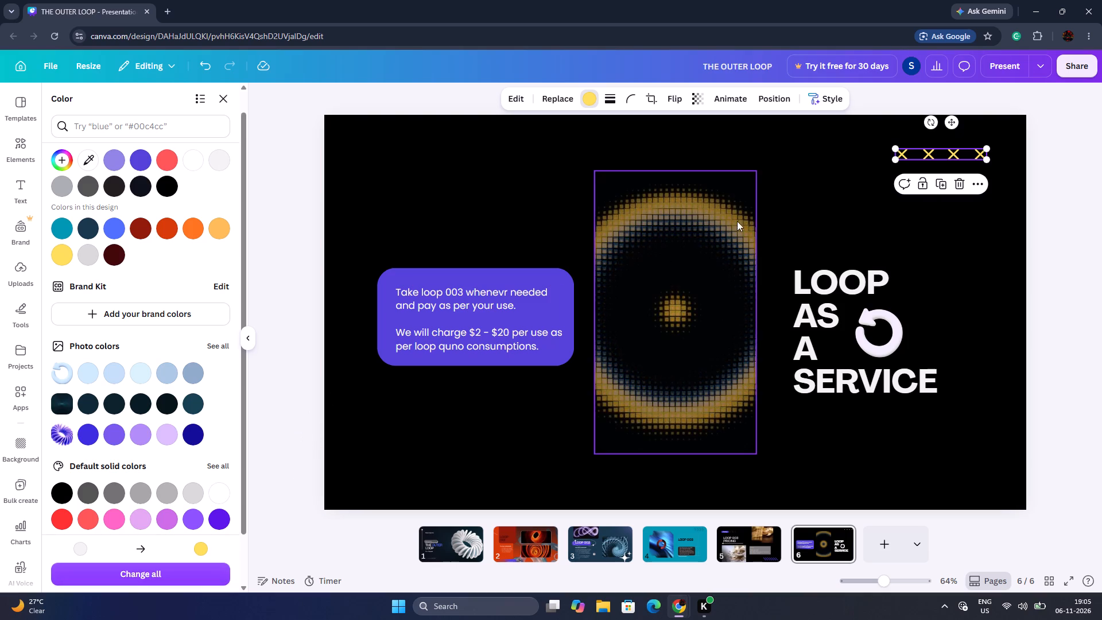
pyautogui.click(822, 172)
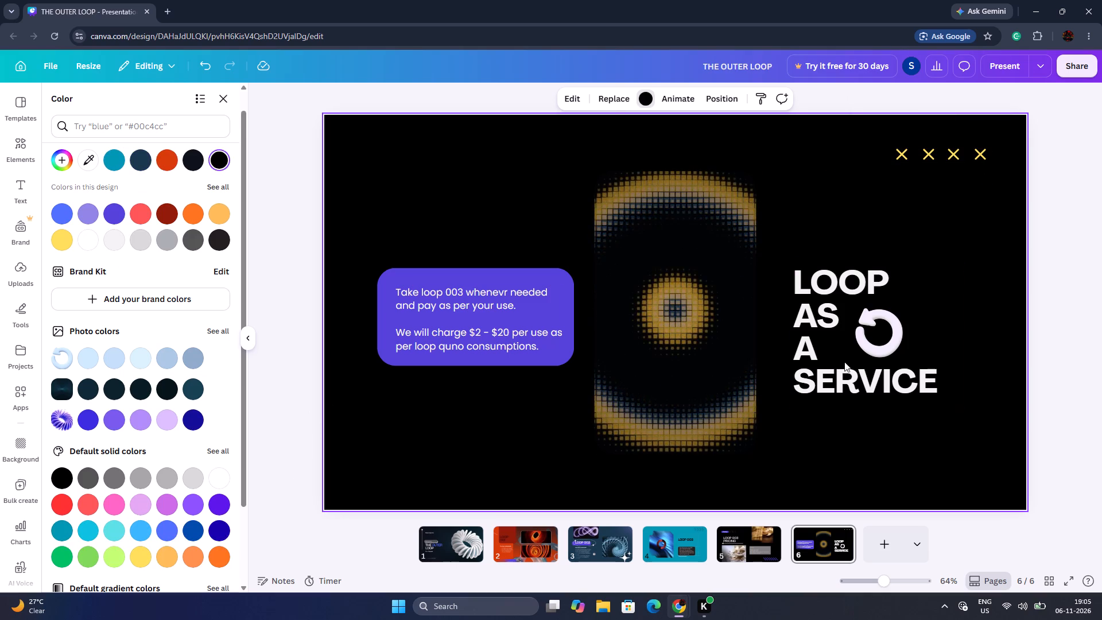
# Nudge the "LOOP AS A SERVICE" heading so that its text box is centred on the circular arrow graphic.
pyautogui.click(886, 336)
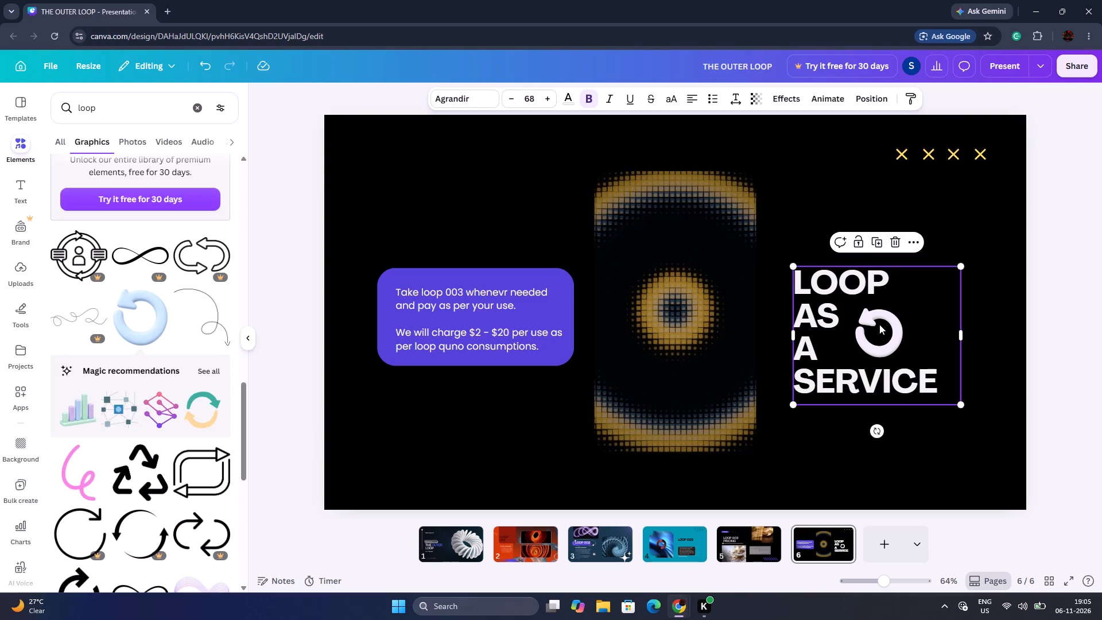
pyautogui.click(879, 325)
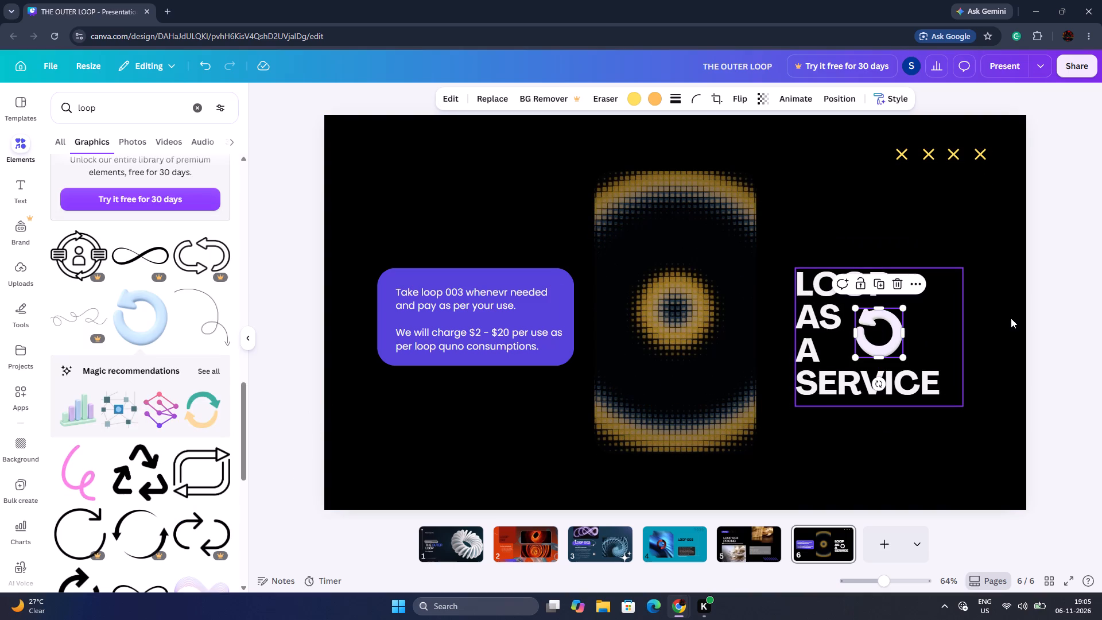
pyautogui.click(1011, 318)
pyautogui.click(841, 331)
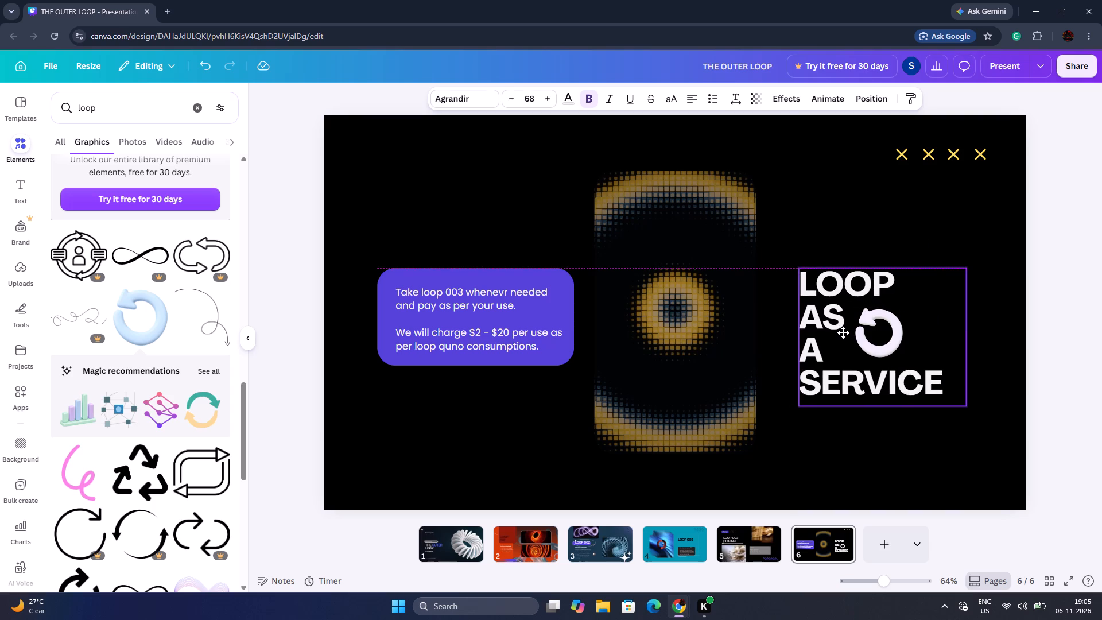
pyautogui.click(896, 333)
pyautogui.click(878, 333)
pyautogui.tripleClick(878, 335)
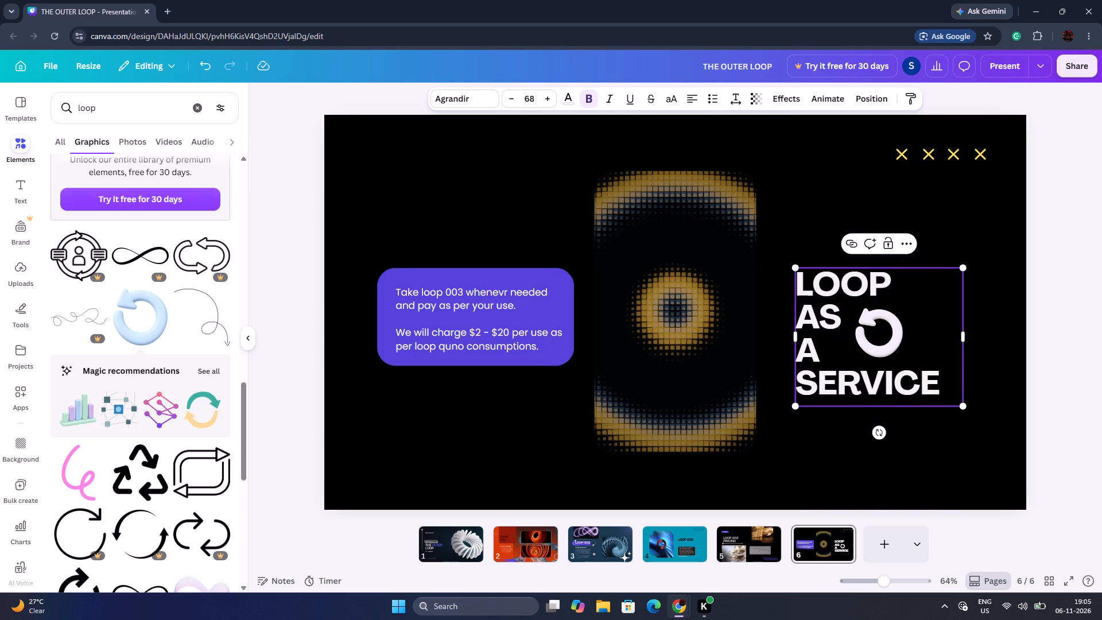
pyautogui.click(899, 341)
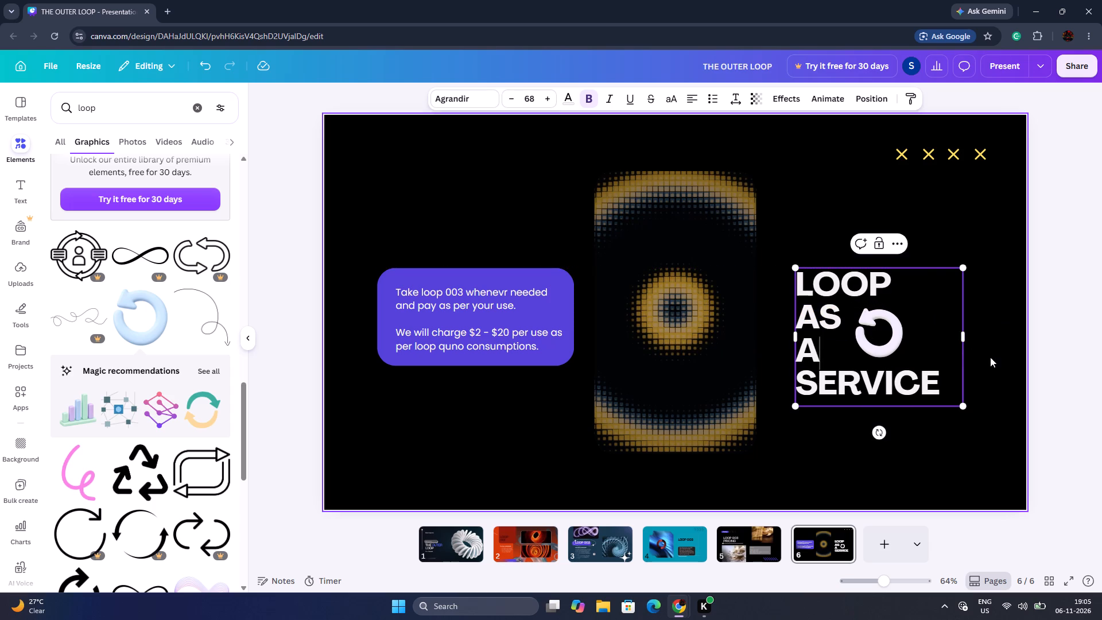
pyautogui.click(990, 357)
pyautogui.click(851, 334)
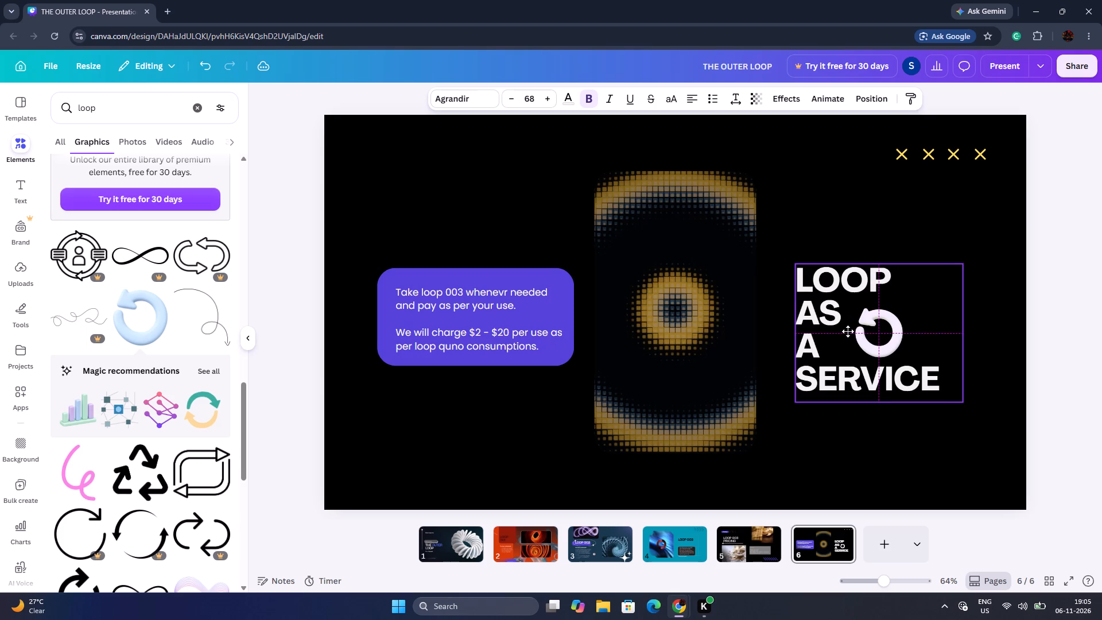
pyautogui.click(848, 331)
pyautogui.click(894, 331)
pyautogui.click(983, 331)
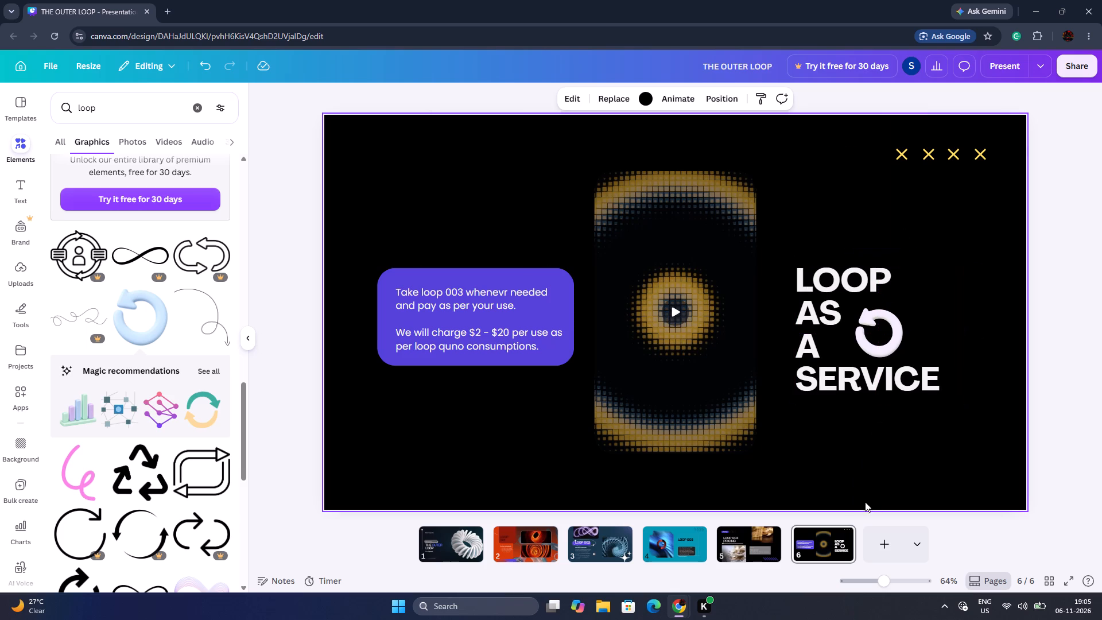
pyautogui.click(670, 313)
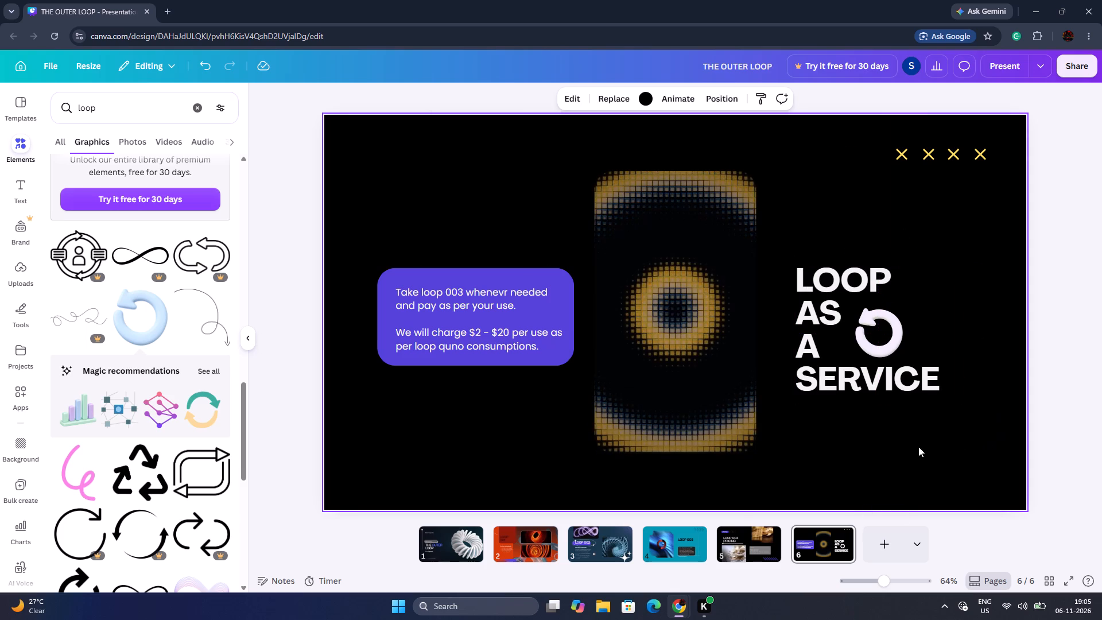
# Add a new blank black page 7 after the "LOOP AS A SERVICE" page.
pyautogui.click(899, 540)
pyautogui.click(742, 387)
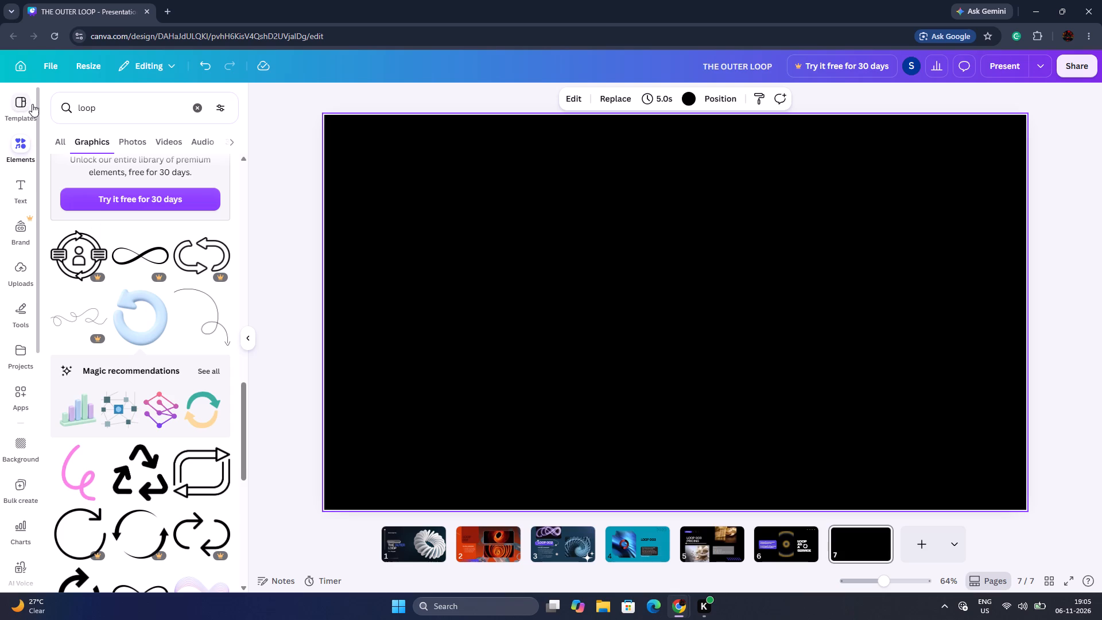
# Browse the elements library's video results for "loop" for footage suitable for page 7.
pyautogui.click(176, 138)
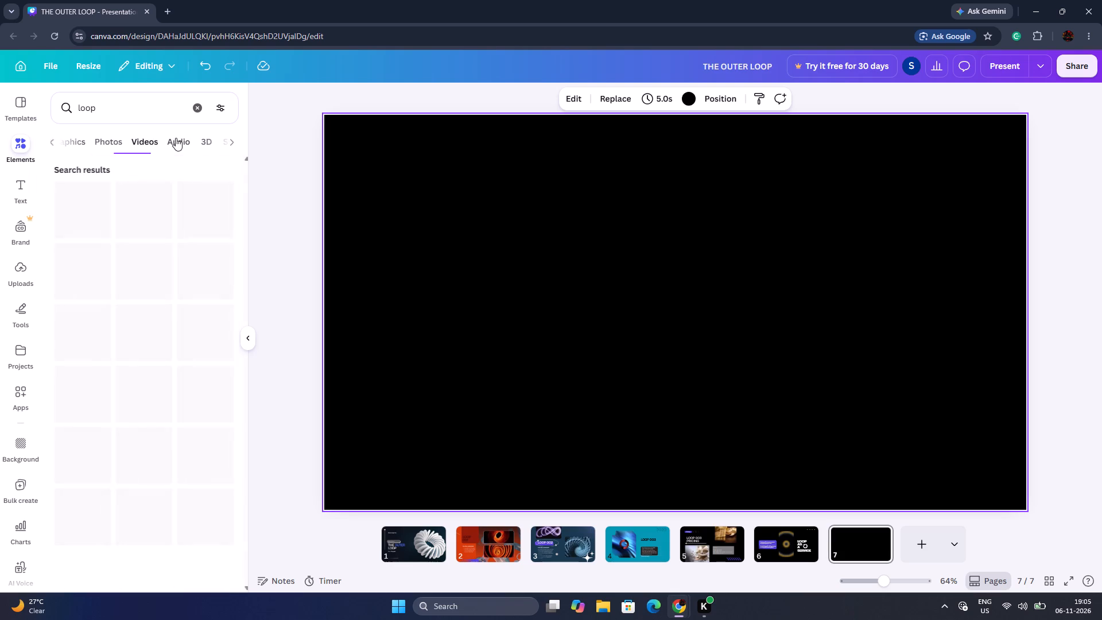
pyautogui.scroll(-7, 168, 378)
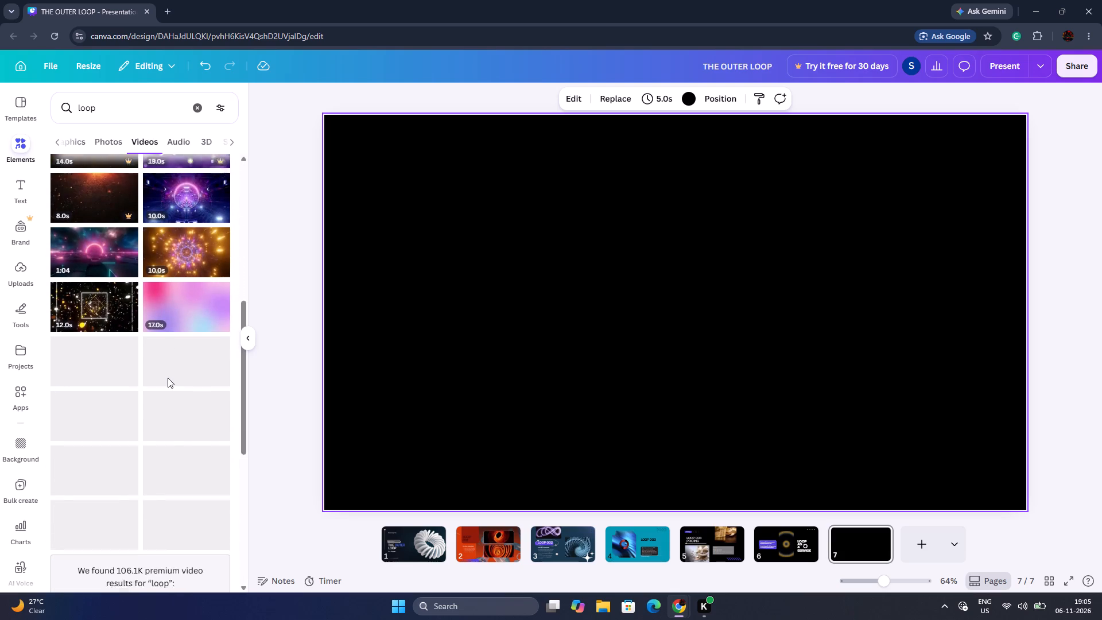
pyautogui.scroll(-5, 143, 394)
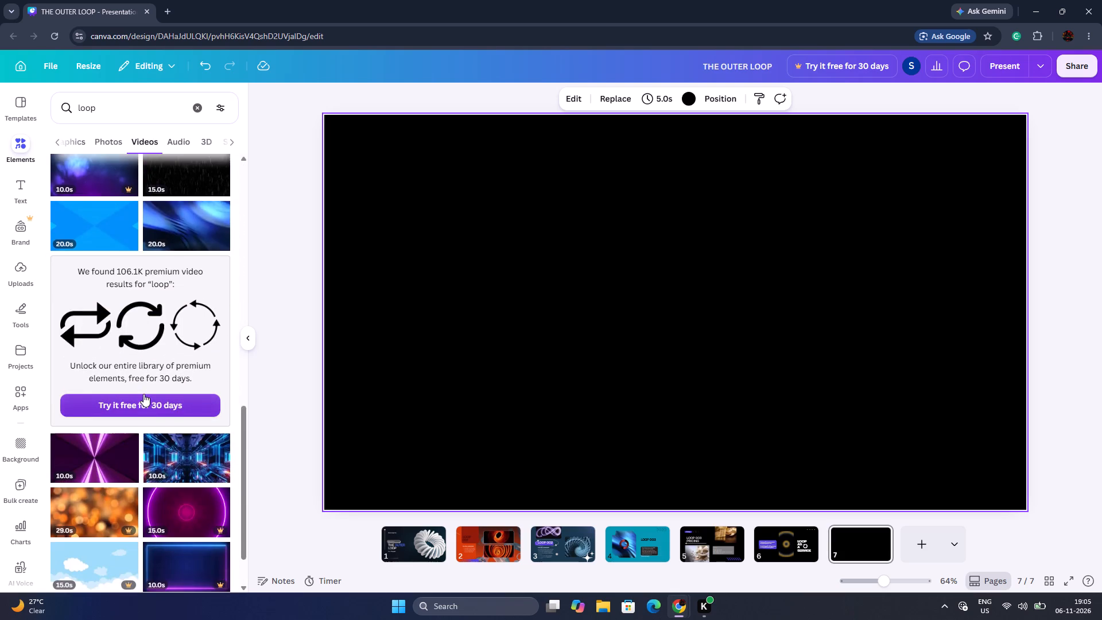
pyautogui.scroll(-4, 143, 394)
pyautogui.scroll(17, 143, 394)
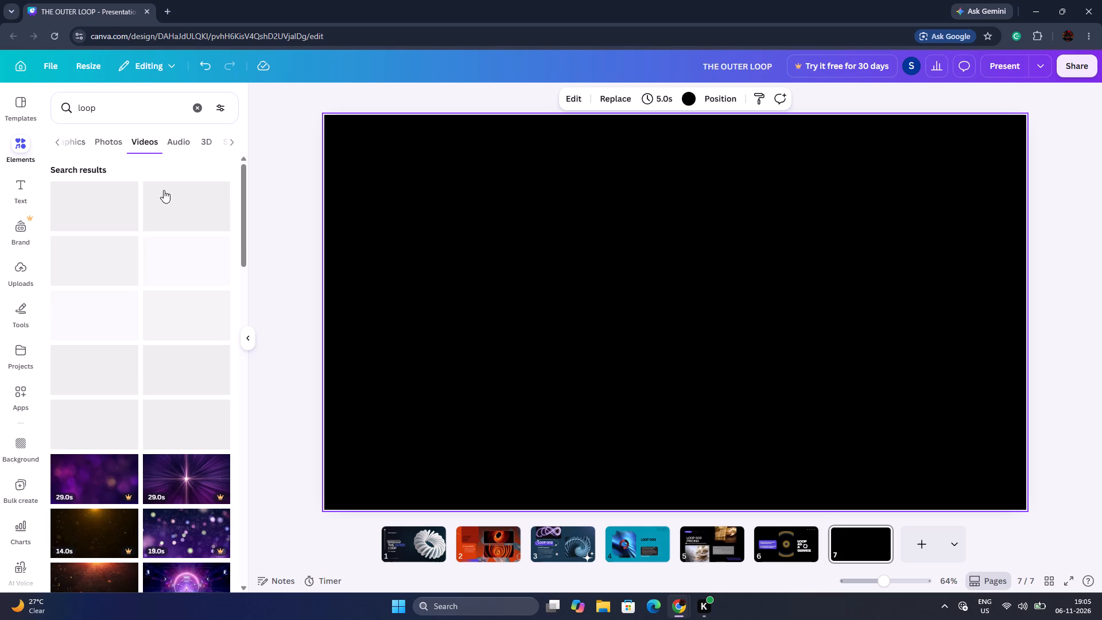
# Search the video elements for "blue pattern" and look through the results for the golden ring video.
pyautogui.click(156, 109)
pyautogui.press('BackSpace')
pyautogui.press('BackSpace')
pyautogui.press('BackSpace')
pyautogui.press('BackSpace')
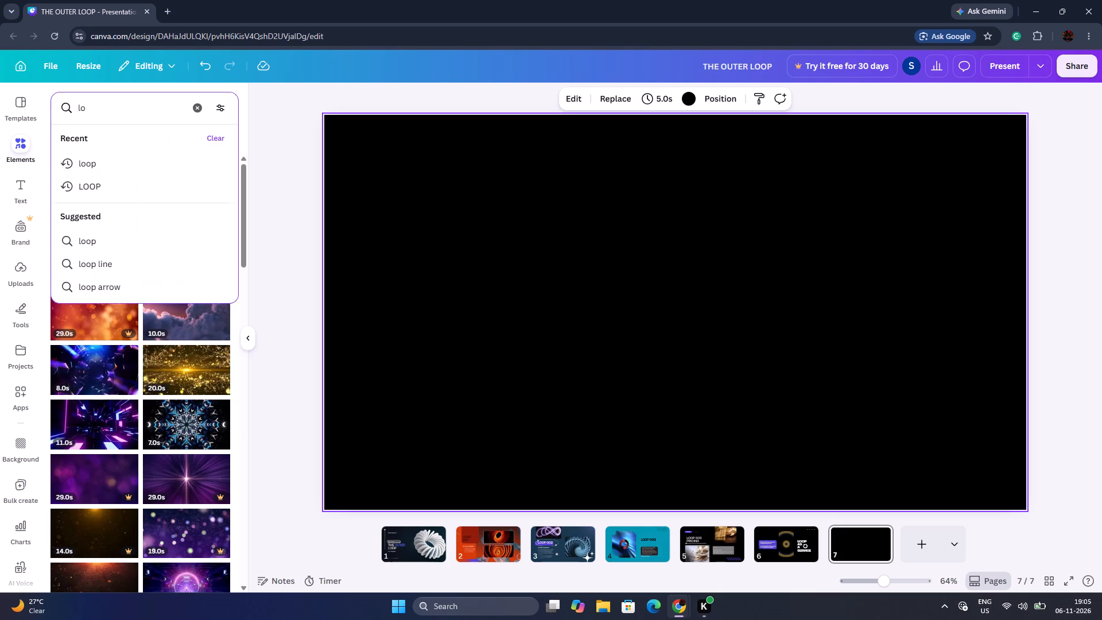
pyautogui.press('BackSpace')
pyautogui.press('BackSpace')
pyautogui.press('BackSpace')
pyautogui.write('blue l')
pyautogui.press('BackSpace')
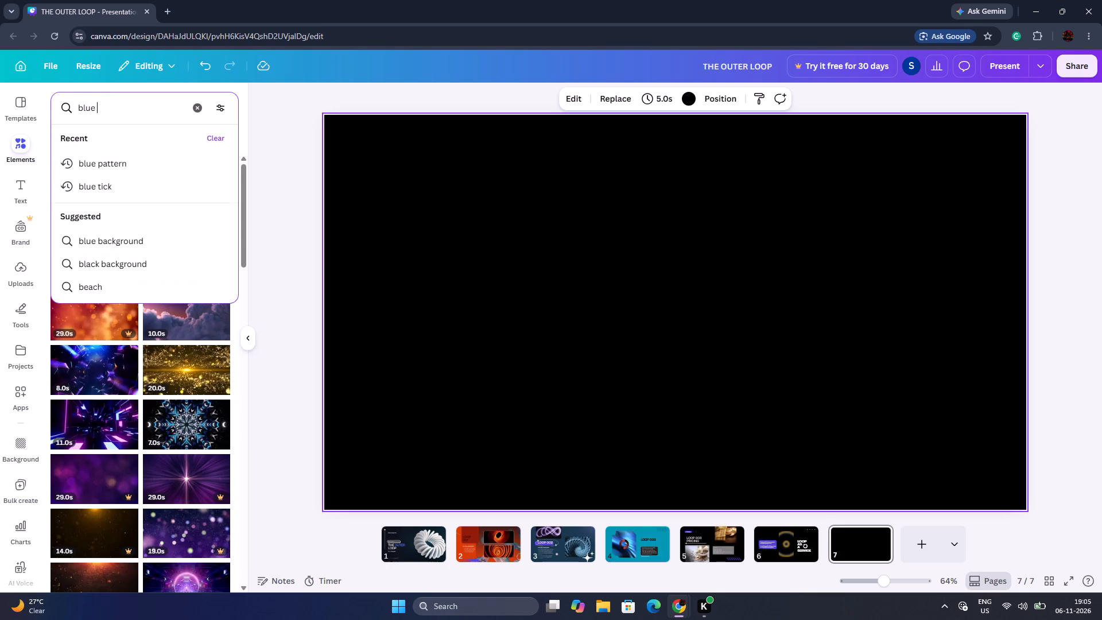
pyautogui.write('pattern')
pyautogui.press('Return')
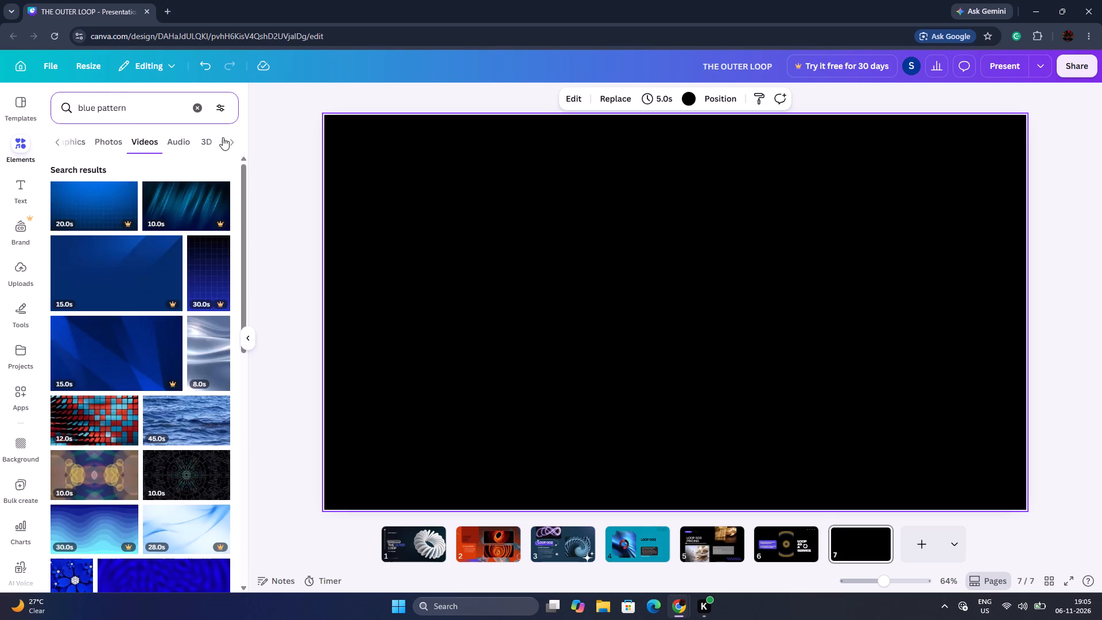
pyautogui.scroll(-2, 183, 219)
pyautogui.scroll(-4, 75, 418)
pyautogui.scroll(-3, 122, 414)
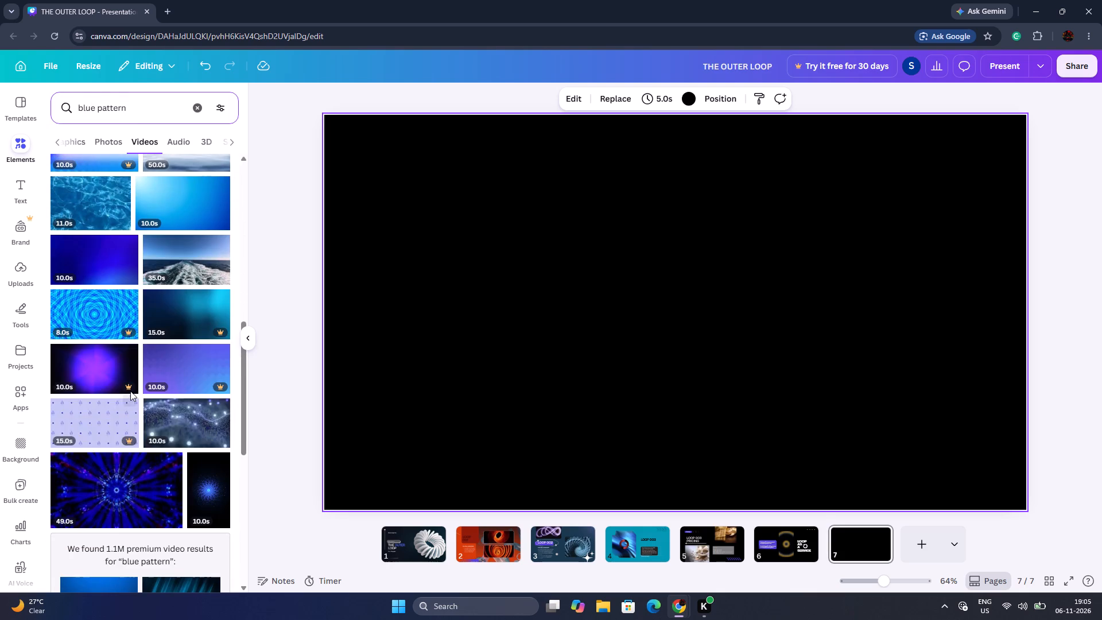
pyautogui.scroll(-7, 130, 391)
pyautogui.scroll(3, 130, 391)
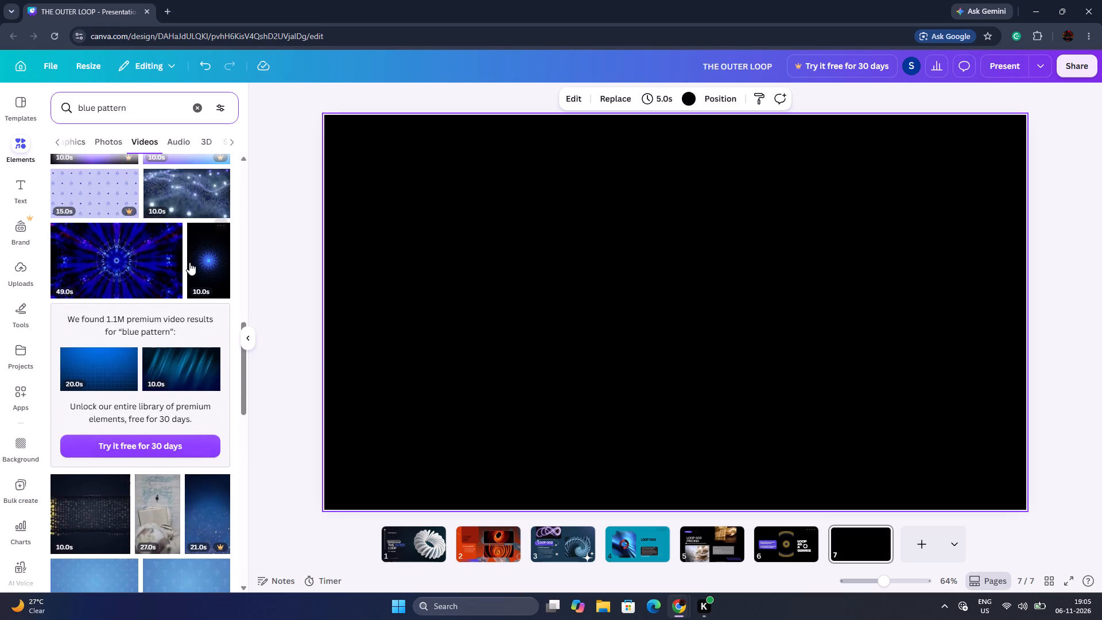
pyautogui.scroll(-4, 211, 275)
pyautogui.scroll(-3, 182, 337)
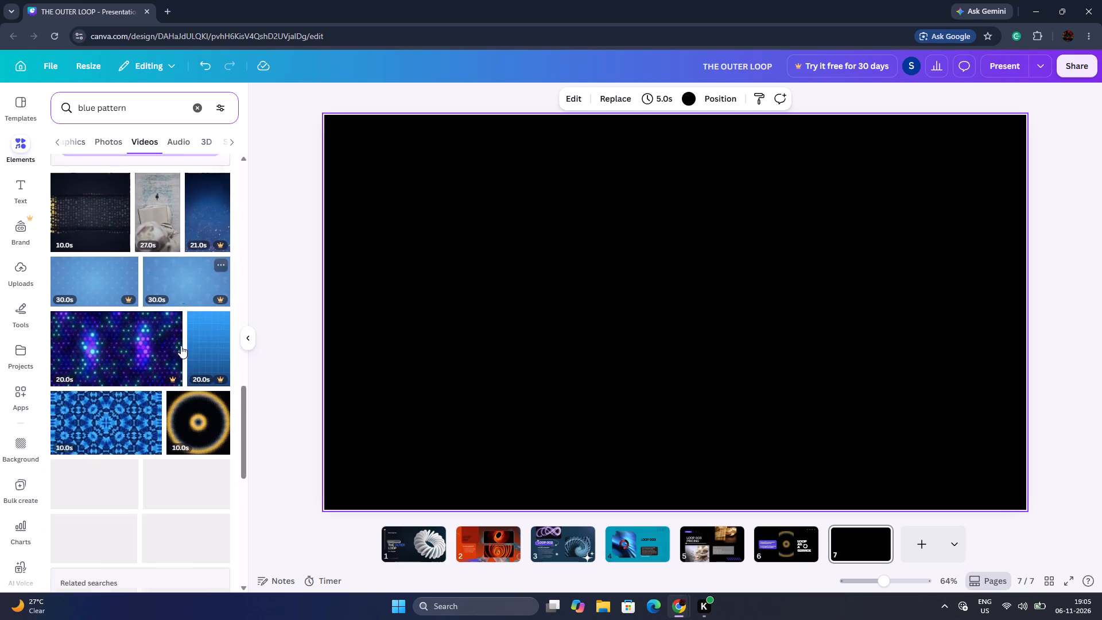
# Place the 10-second golden ring video on page 7 and centre it on the page.
pyautogui.moveTo(186, 335); pyautogui.dragTo(500, 213)
pyautogui.moveTo(633, 320); pyautogui.dragTo(501, 285)
pyautogui.moveTo(562, 303); pyautogui.dragTo(550, 303)
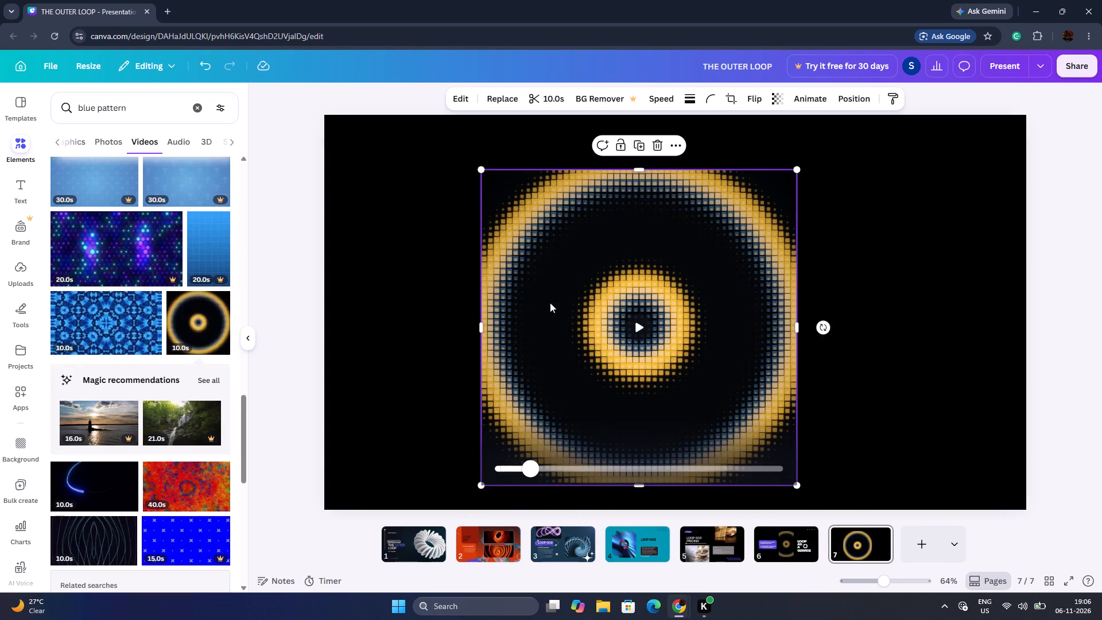
pyautogui.moveTo(550, 303); pyautogui.dragTo(584, 295)
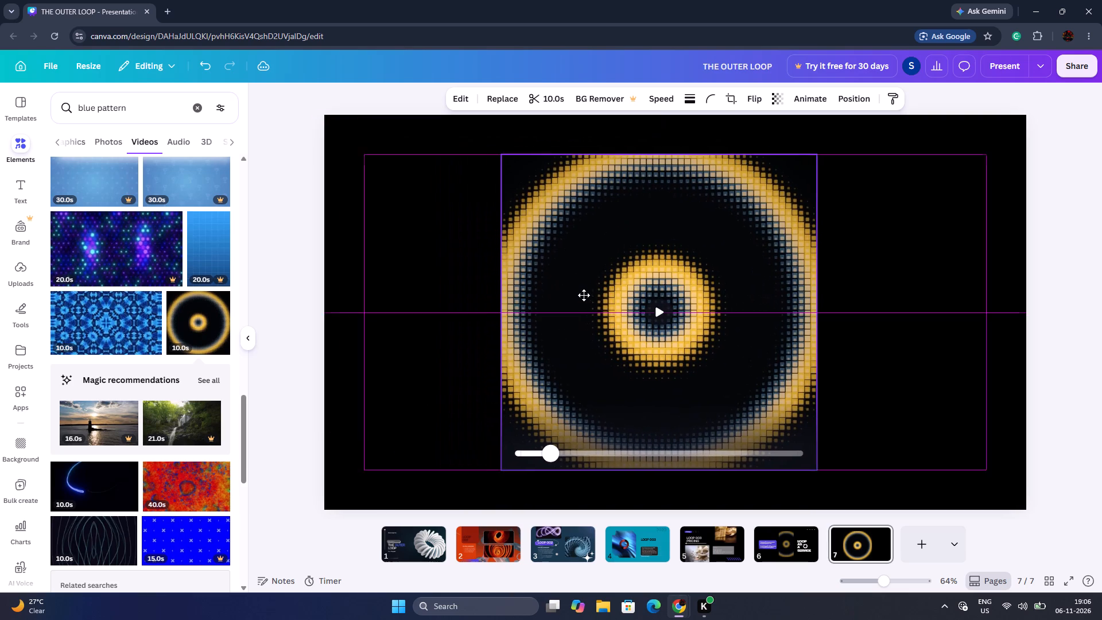
pyautogui.moveTo(584, 295); pyautogui.dragTo(604, 285)
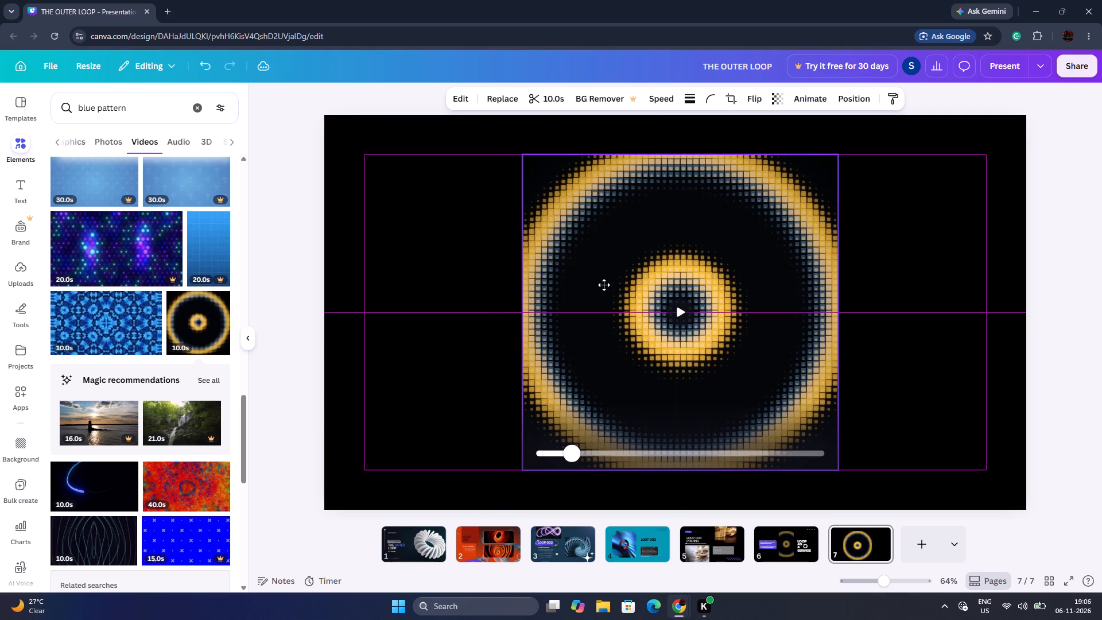
pyautogui.moveTo(604, 285); pyautogui.dragTo(596, 285)
# Set the golden ring video's transparency to 36.
pyautogui.click(779, 93)
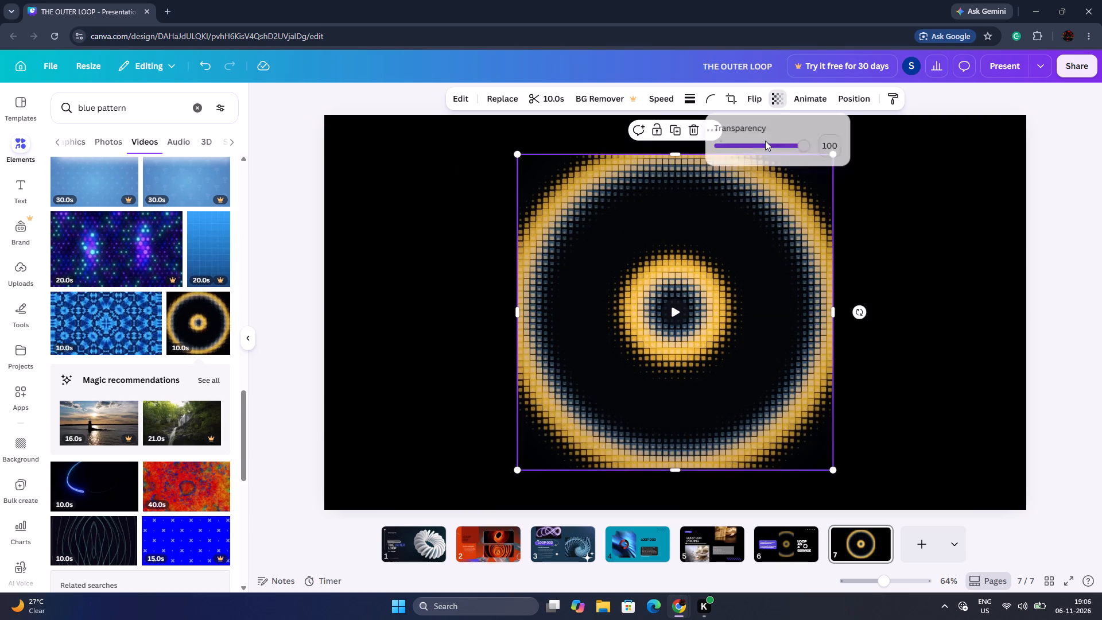
pyautogui.moveTo(780, 147); pyautogui.dragTo(749, 153)
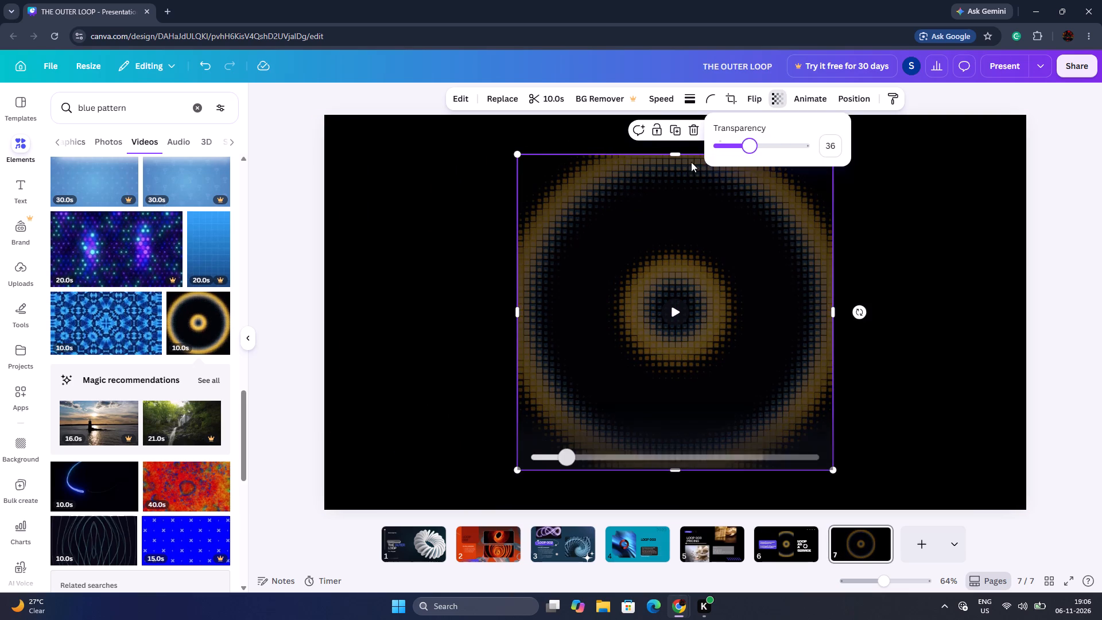
# Stretch the golden ring video out to all four page edges so it covers the whole of page 7.
pyautogui.moveTo(674, 156); pyautogui.dragTo(673, 117)
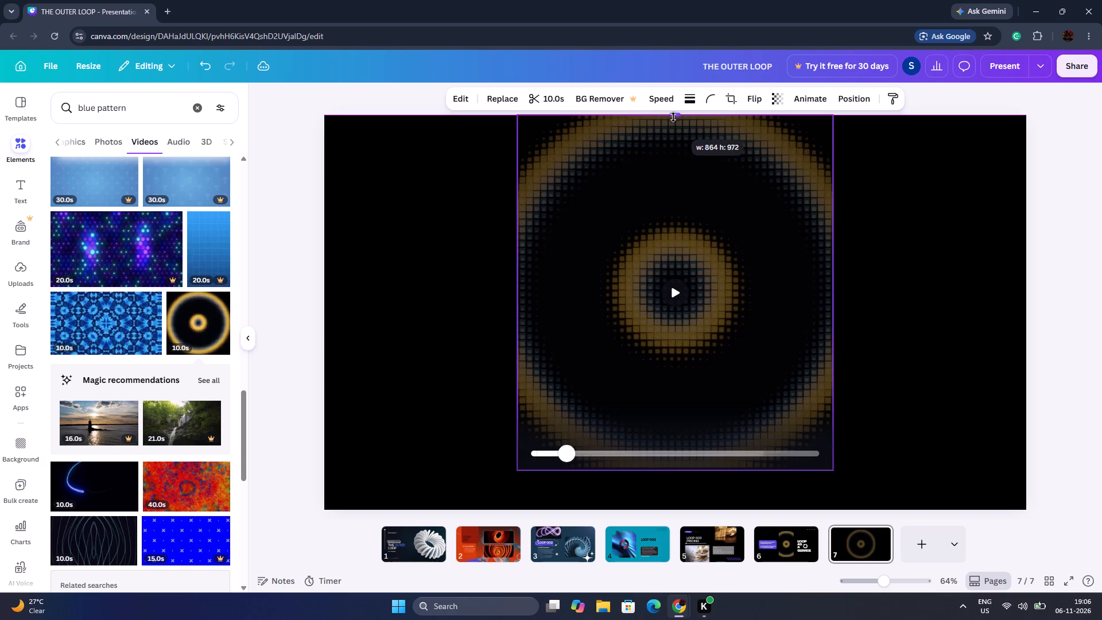
pyautogui.moveTo(673, 117); pyautogui.dragTo(673, 117)
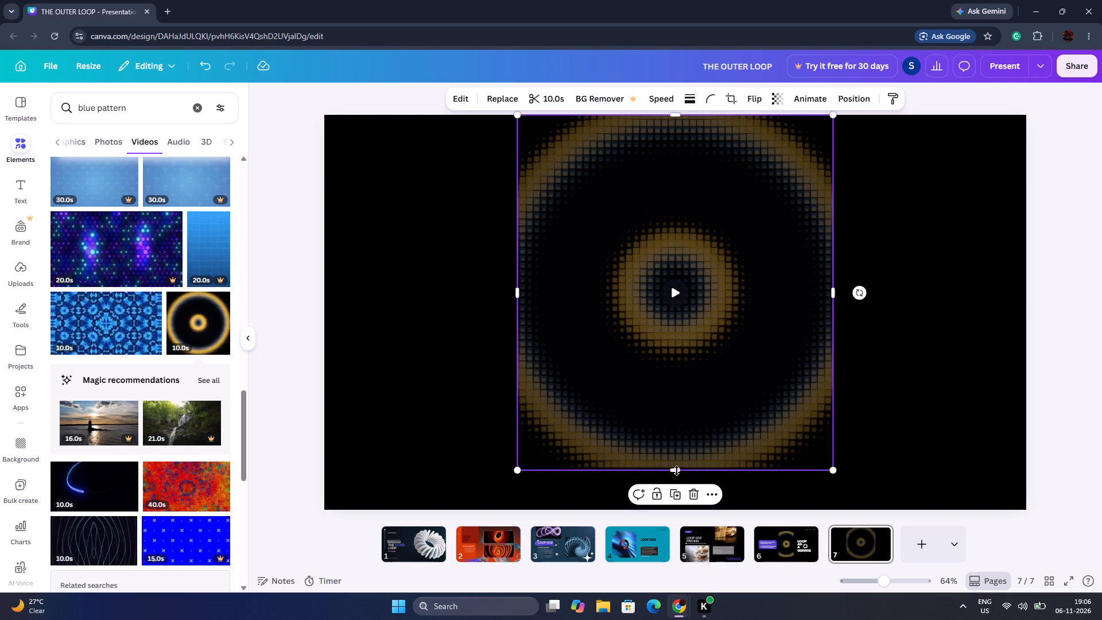
pyautogui.moveTo(677, 471); pyautogui.dragTo(678, 514)
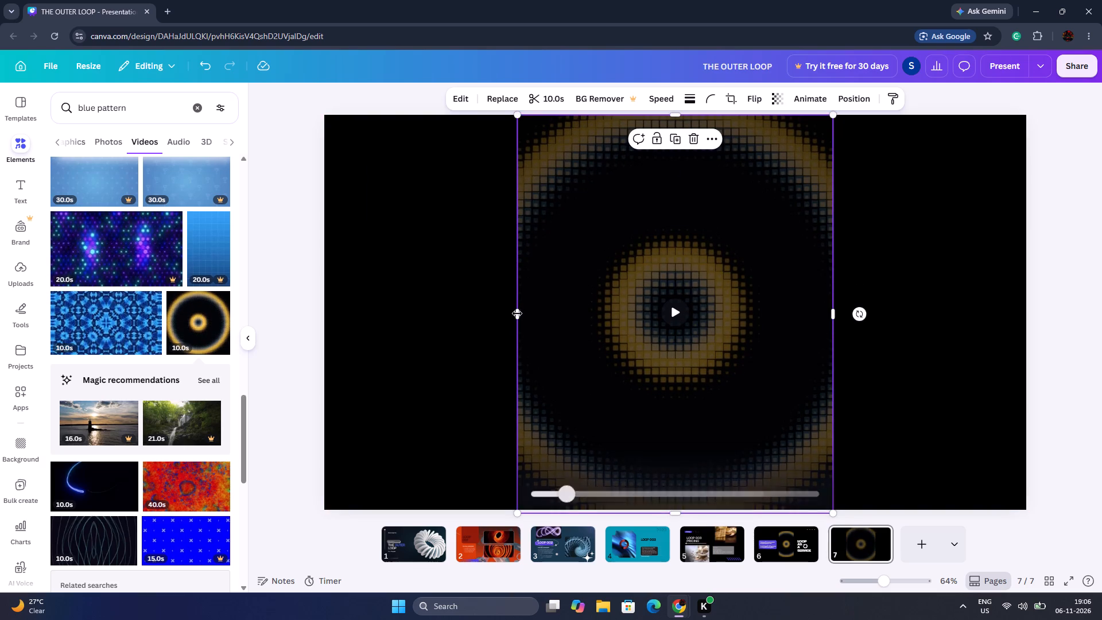
pyautogui.moveTo(515, 313); pyautogui.dragTo(320, 300)
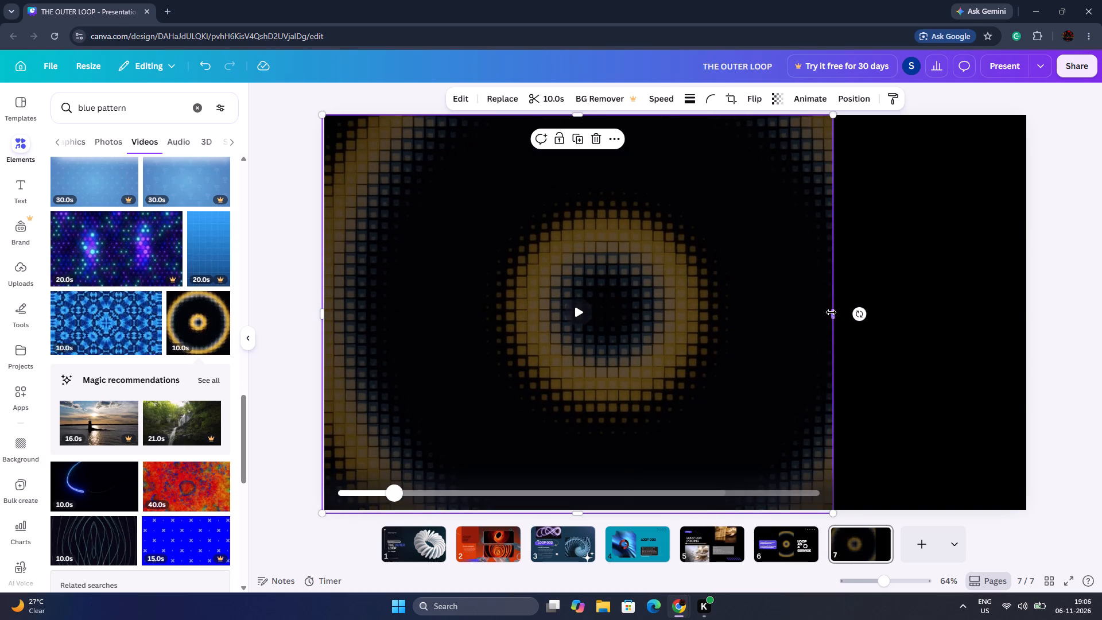
pyautogui.moveTo(833, 313); pyautogui.dragTo(1034, 318)
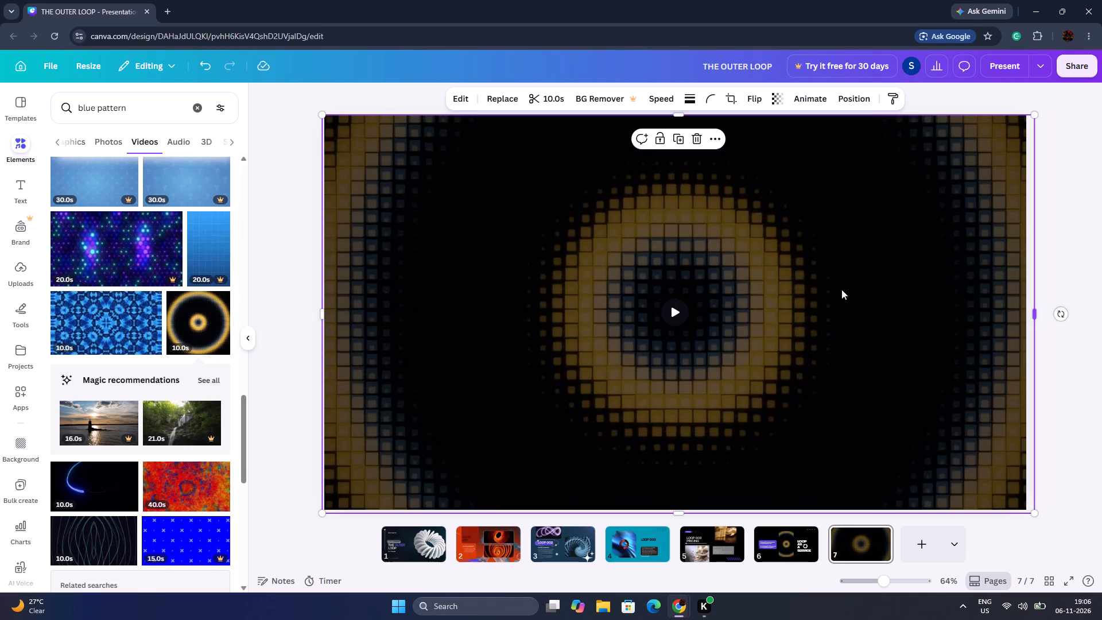
# Play the full-page ring video and fine-tune its transparency so it stays a dim background.
pyautogui.click(682, 309)
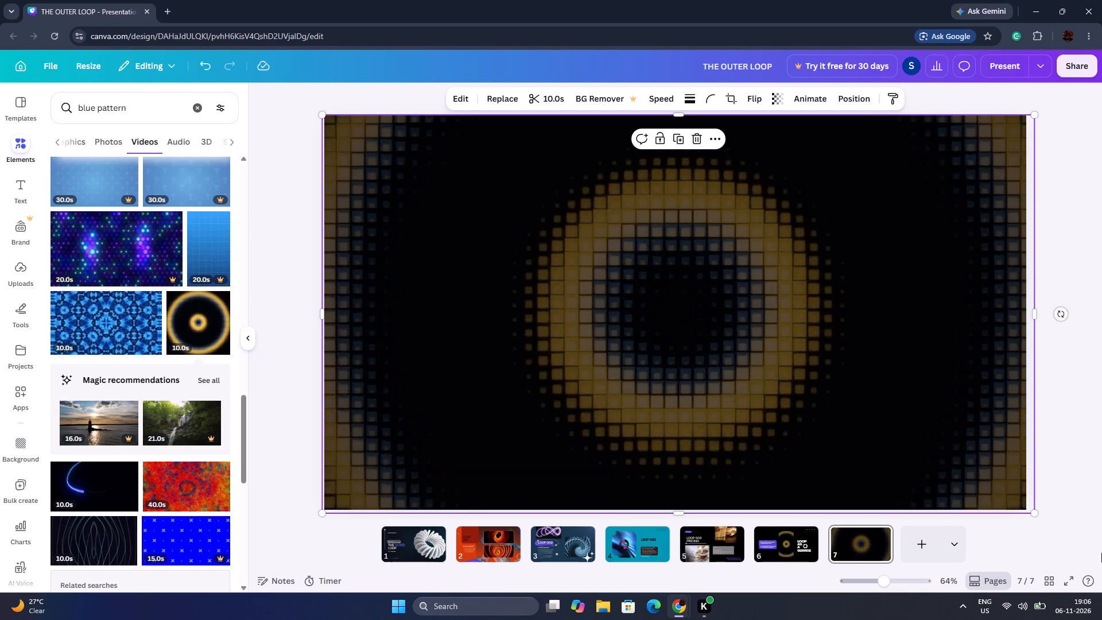
pyautogui.click(767, 93)
pyautogui.moveTo(728, 150); pyautogui.dragTo(747, 151)
pyautogui.click(296, 233)
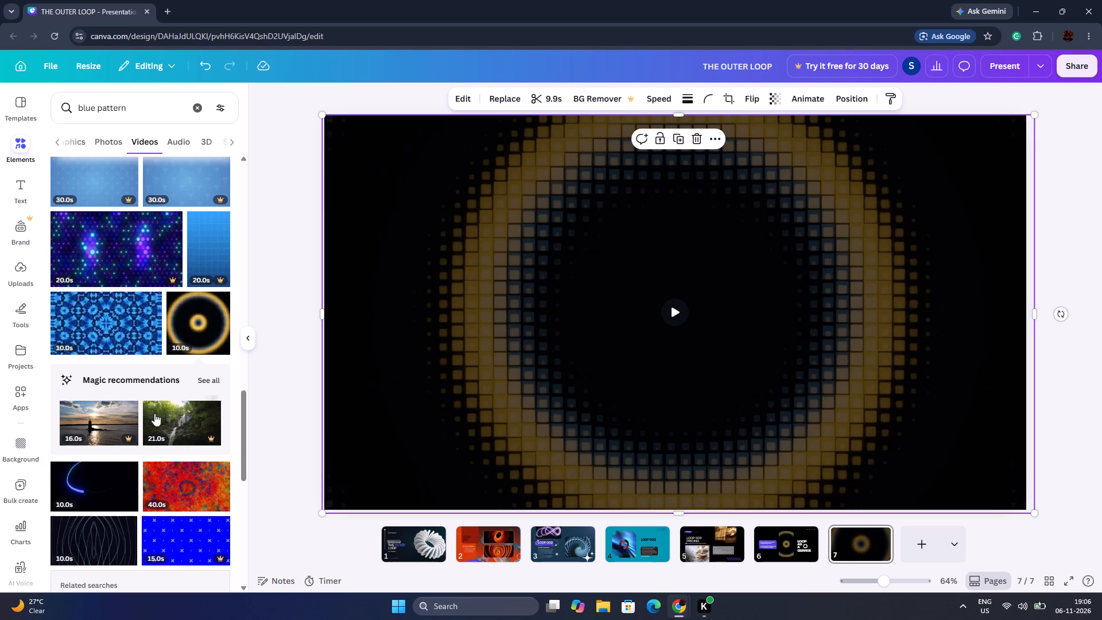
# Leave the "blue pattern" results and search the elements library for "loop".
pyautogui.scroll(-5, 152, 421)
pyautogui.scroll(9, 152, 421)
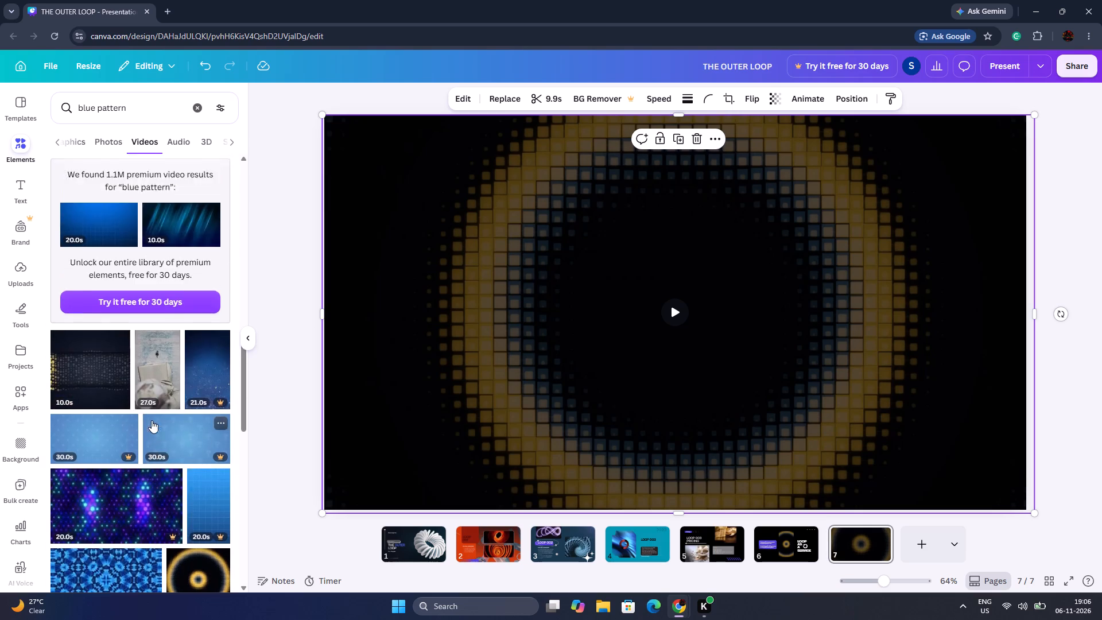
pyautogui.scroll(8, 152, 420)
pyautogui.click(122, 146)
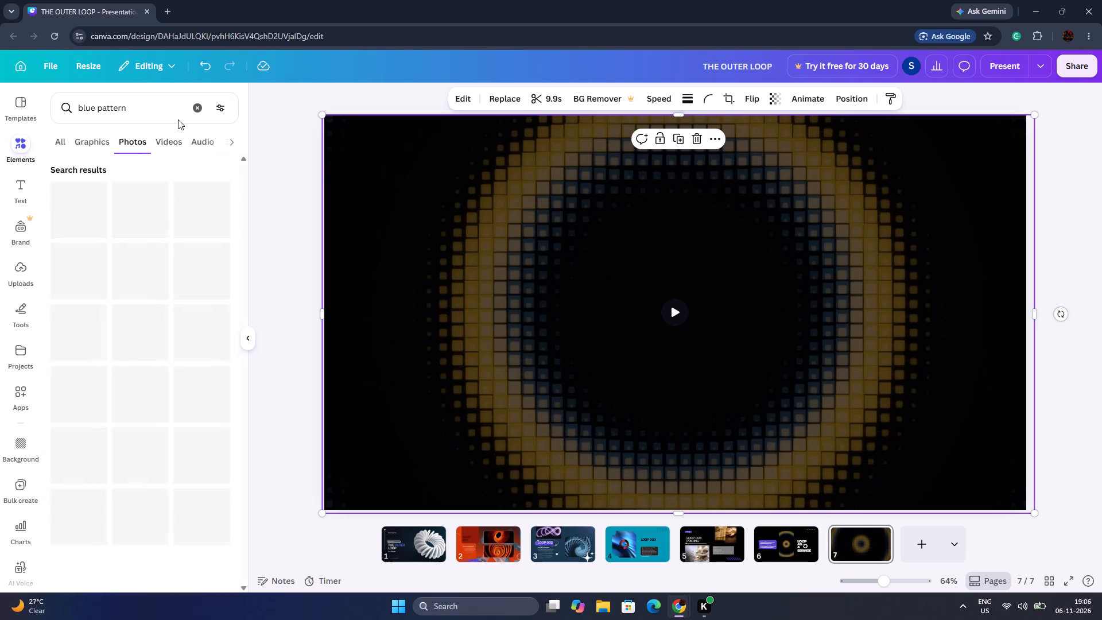
pyautogui.click(205, 113)
pyautogui.write('loop')
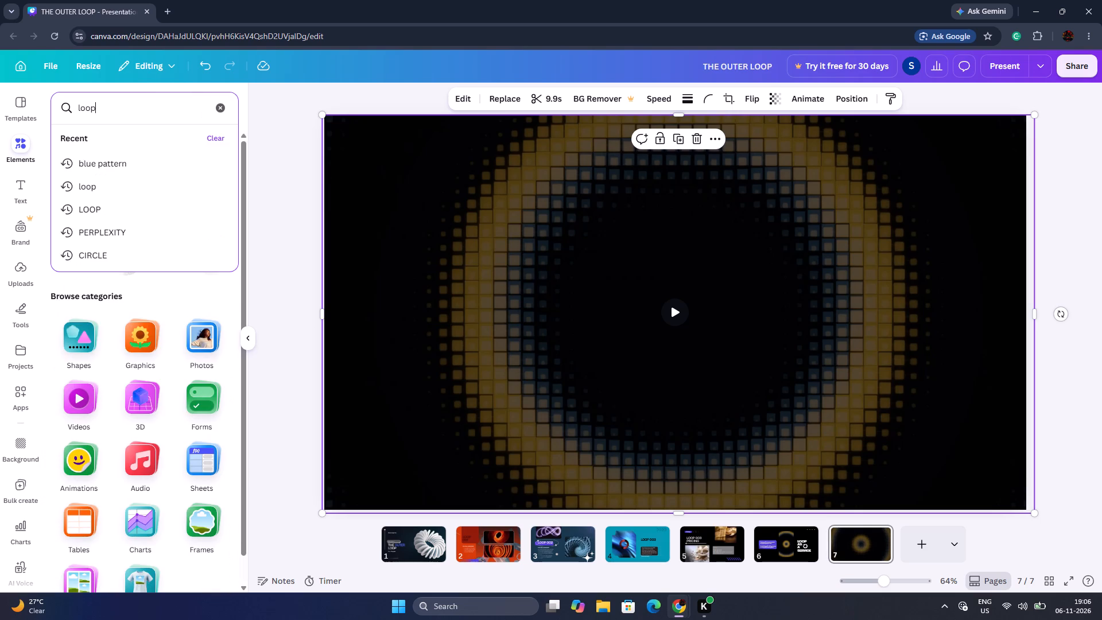
pyautogui.press('Return')
# Look through the "loop" graphics and add the blue, red and magenta infinity symbol to the centre of page 7.
pyautogui.click(103, 146)
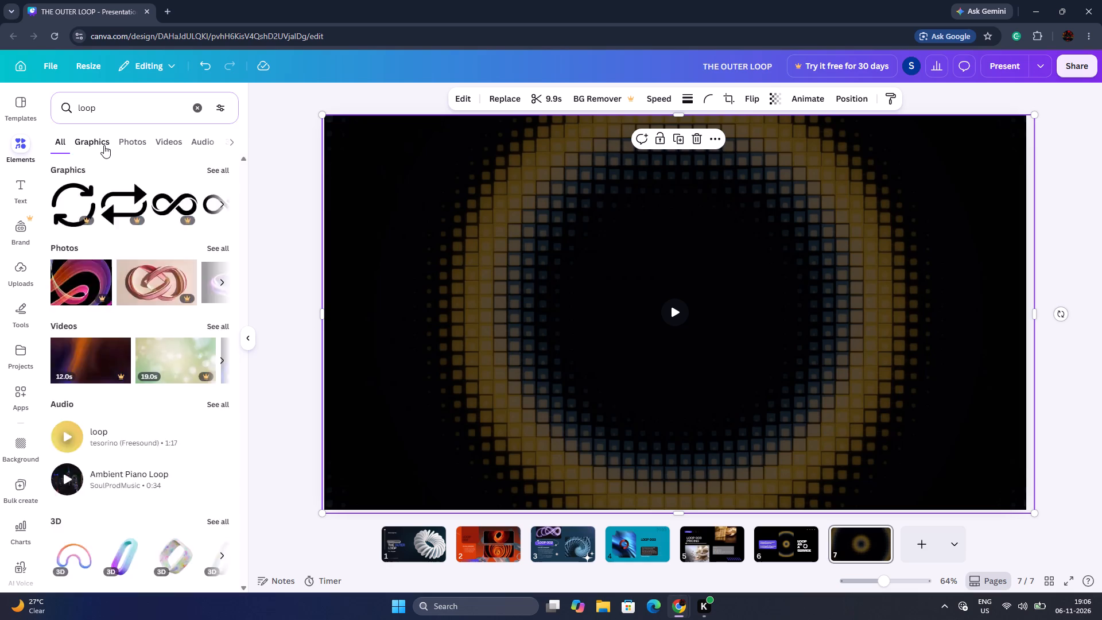
pyautogui.scroll(-4, 171, 392)
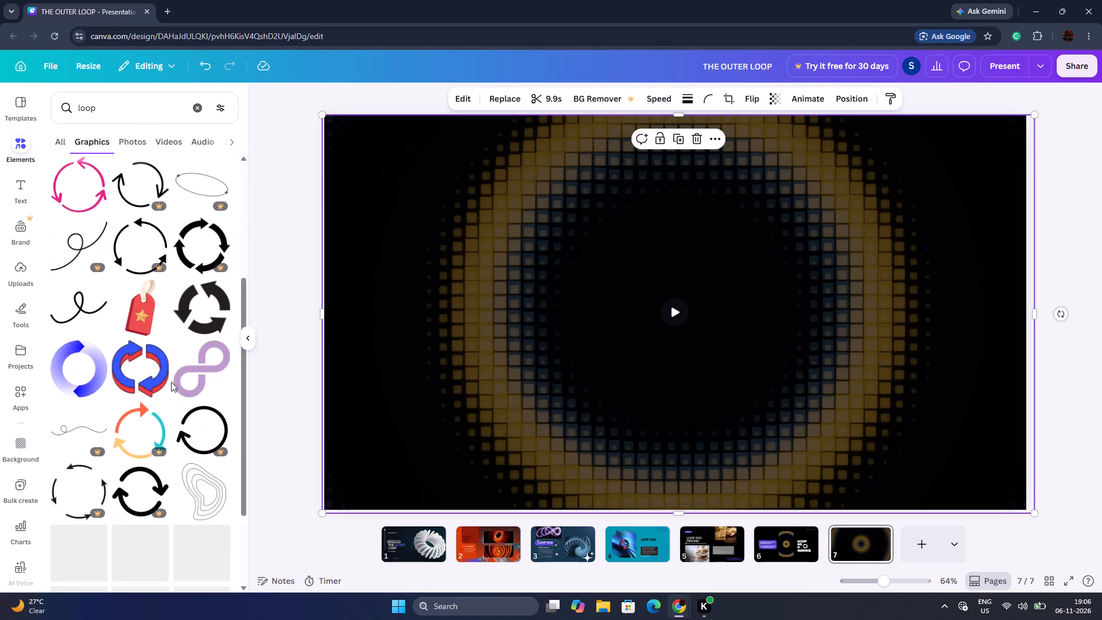
pyautogui.scroll(-3, 171, 379)
pyautogui.scroll(-7, 134, 415)
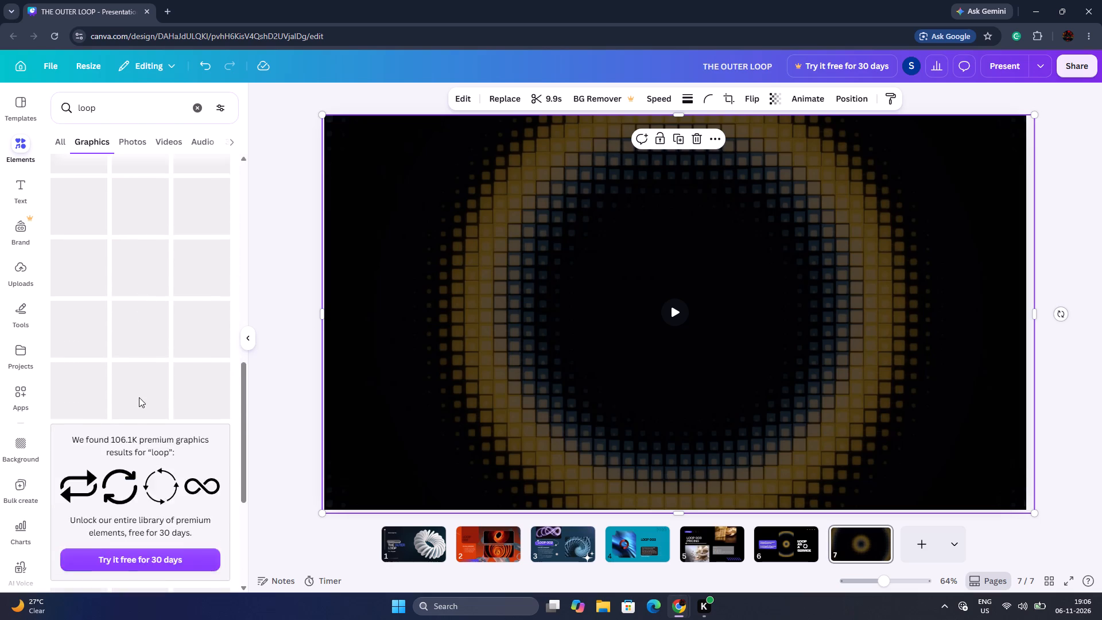
pyautogui.scroll(-3, 139, 397)
pyautogui.scroll(8, 139, 397)
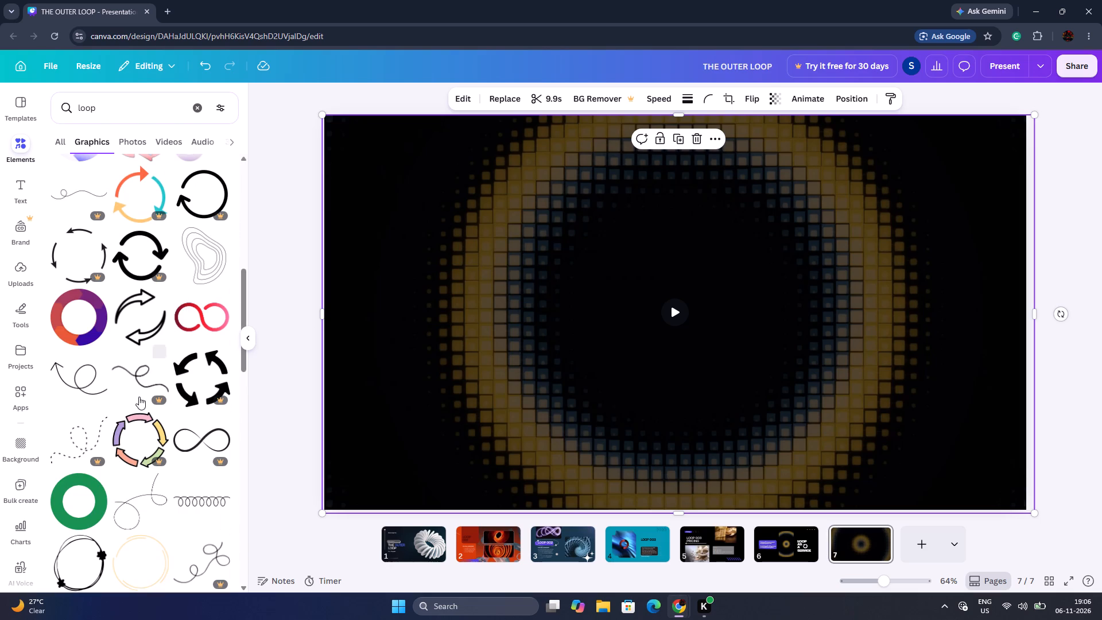
pyautogui.scroll(-1, 139, 397)
pyautogui.scroll(1, 139, 397)
pyautogui.scroll(-2, 139, 397)
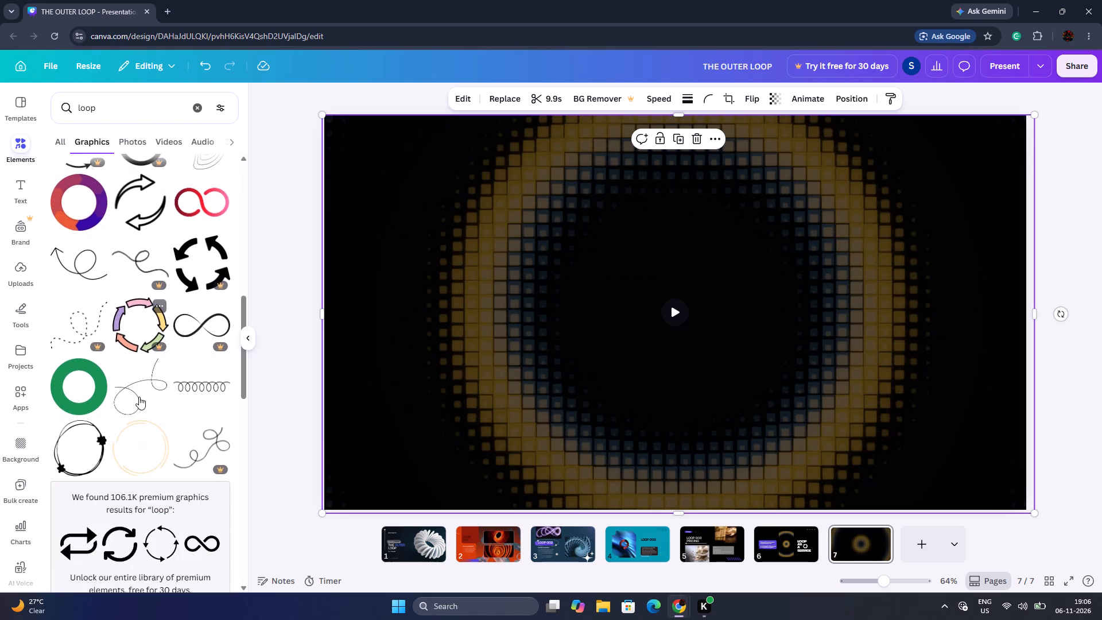
pyautogui.scroll(-10, 139, 397)
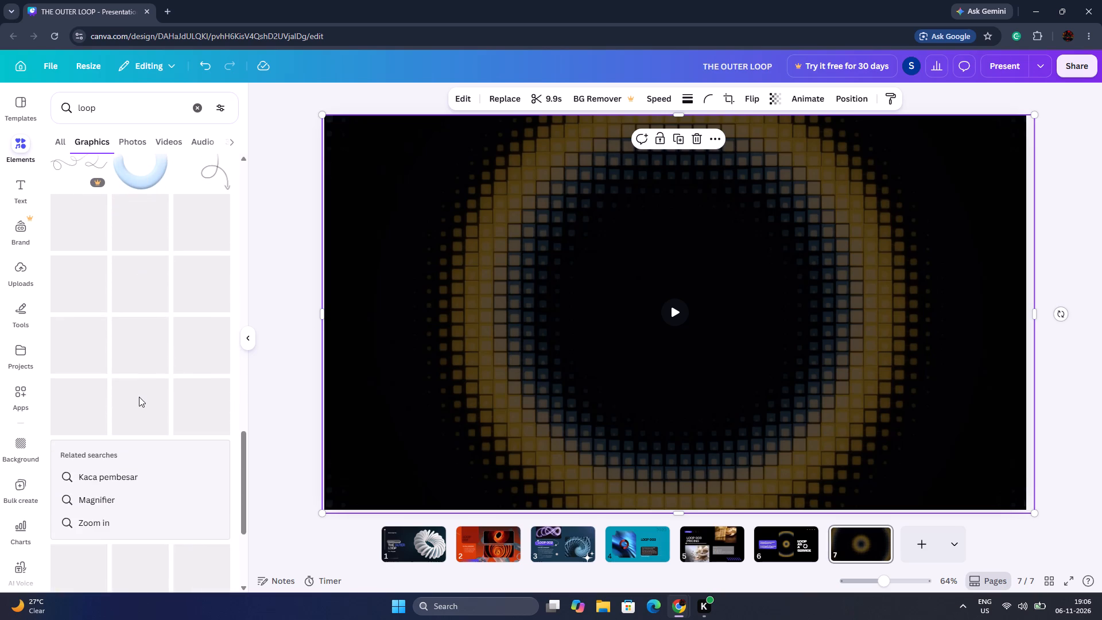
pyautogui.scroll(1, 139, 397)
pyautogui.scroll(-2, 139, 397)
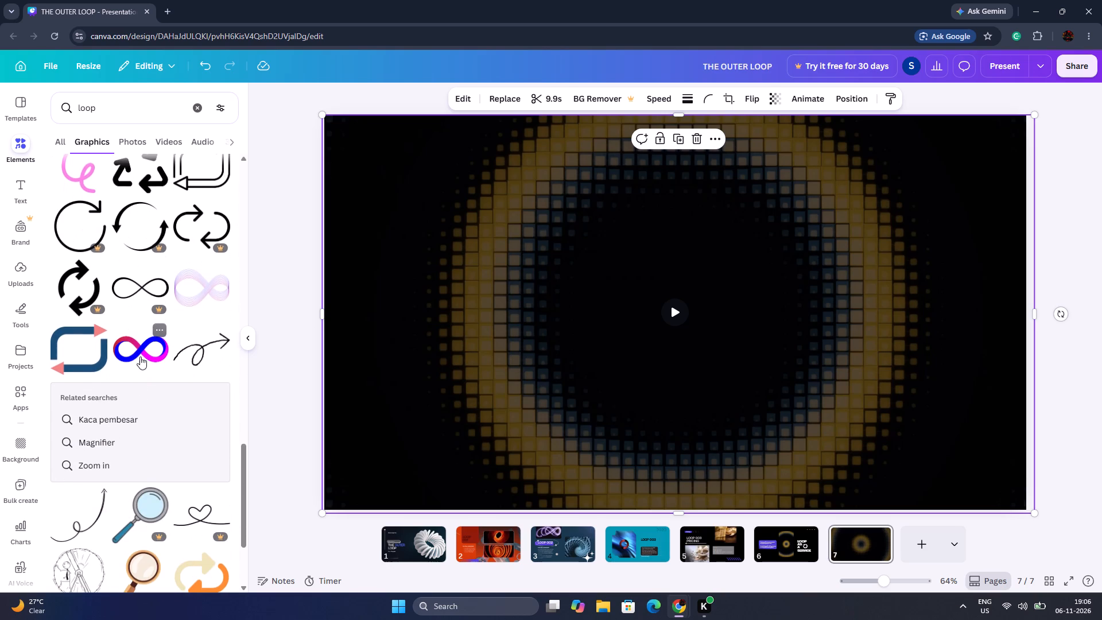
pyautogui.click(140, 356)
pyautogui.click(711, 336)
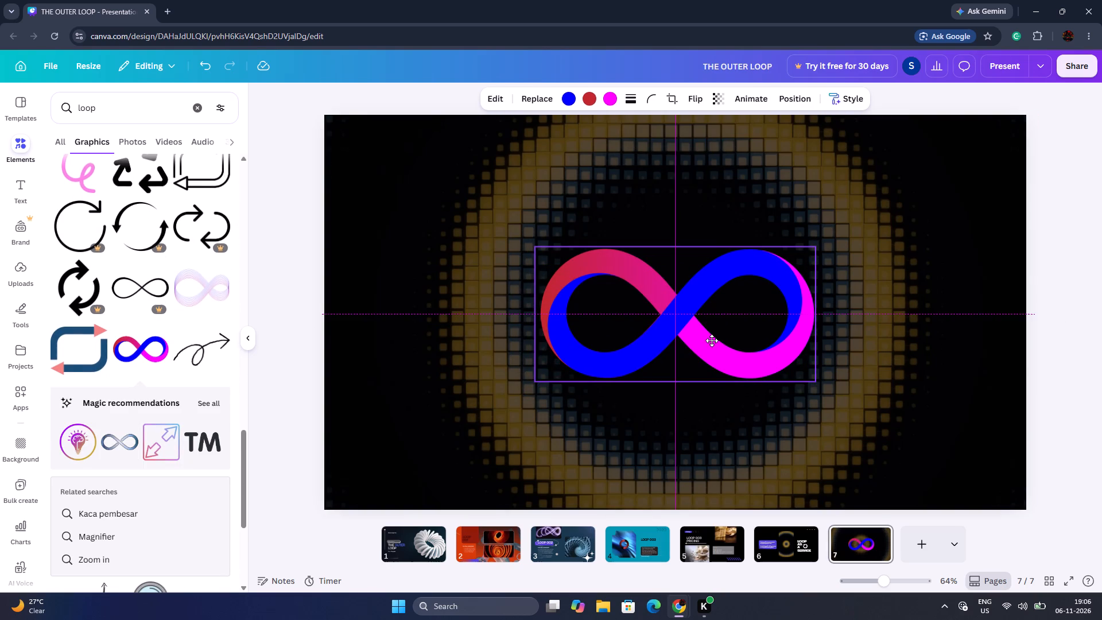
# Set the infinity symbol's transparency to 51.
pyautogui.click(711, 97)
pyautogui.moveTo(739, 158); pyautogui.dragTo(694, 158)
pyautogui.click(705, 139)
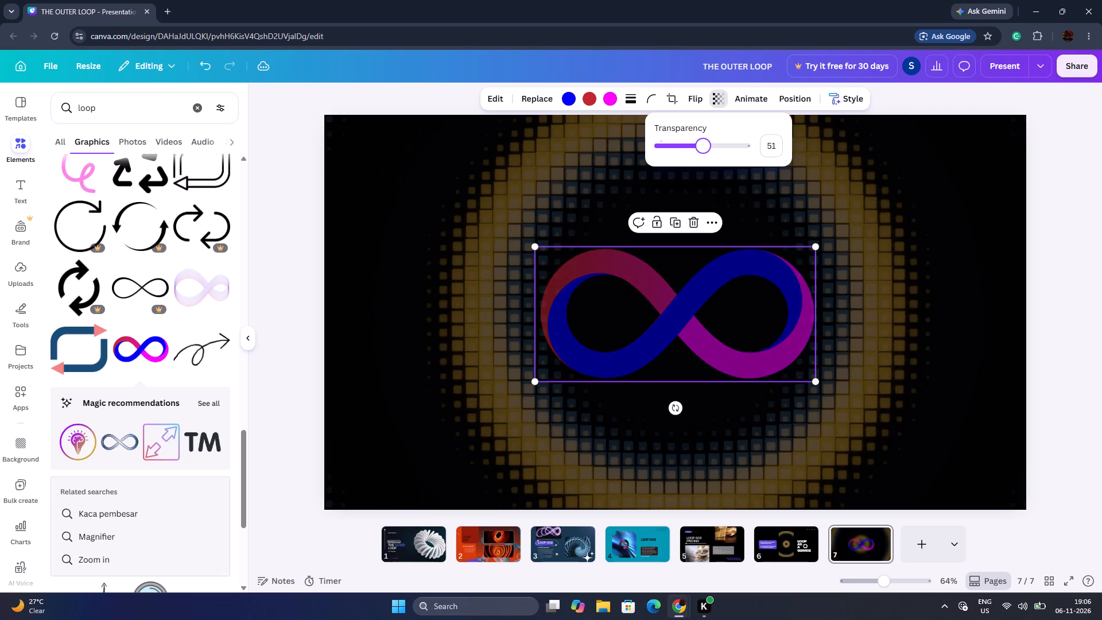
# Recolour the infinity symbol: blue band to the design's light orange, red to the design's light blue, and magenta to white.
pyautogui.click(576, 96)
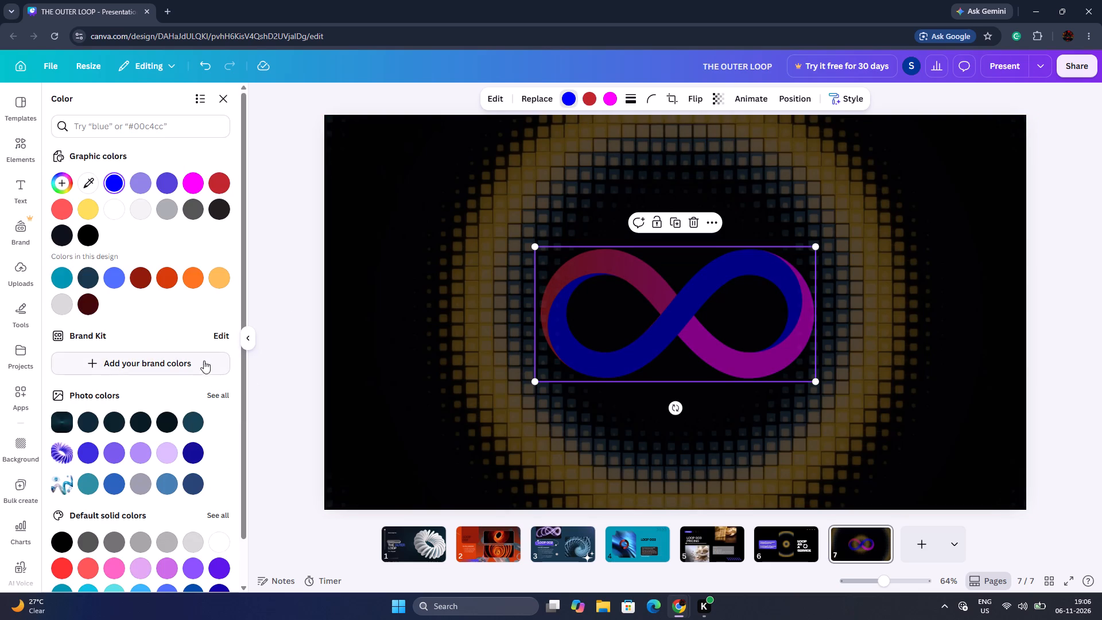
pyautogui.click(225, 276)
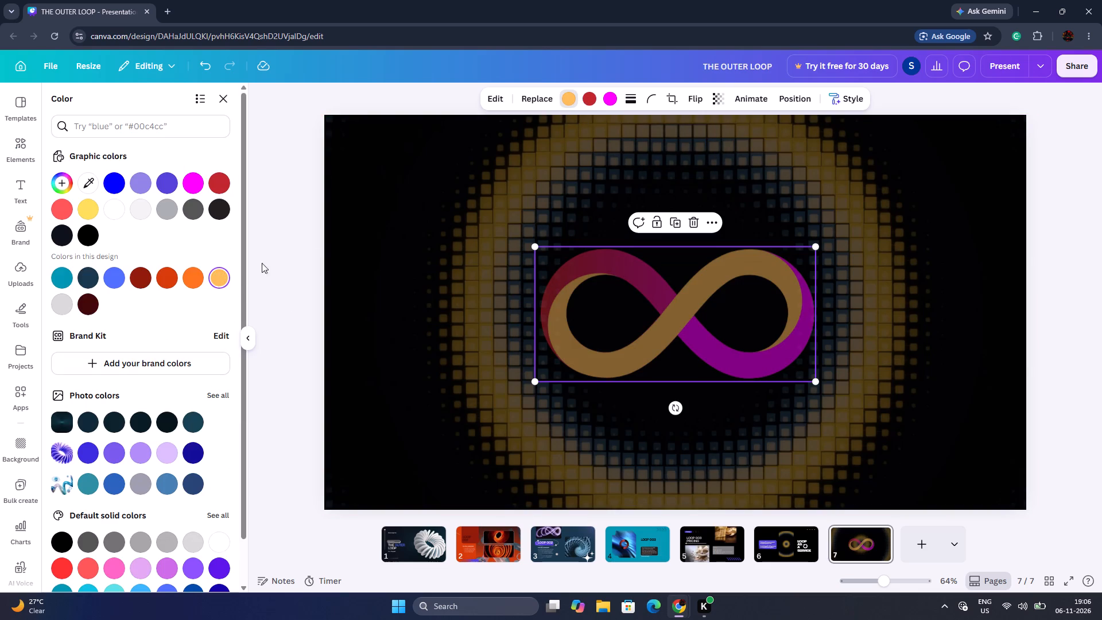
pyautogui.click(588, 95)
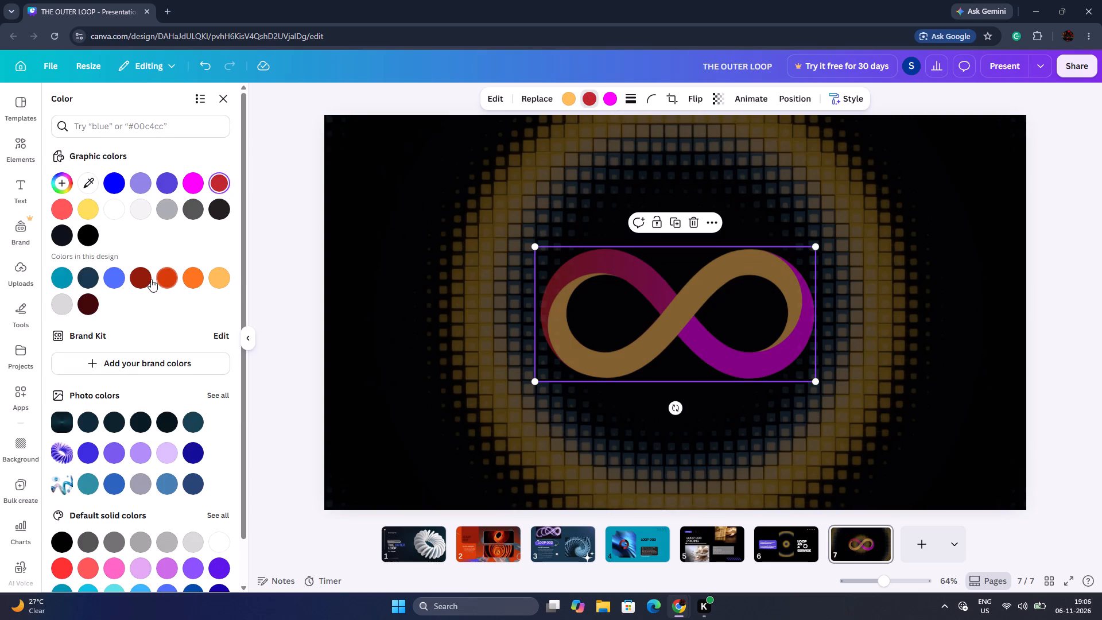
pyautogui.click(121, 273)
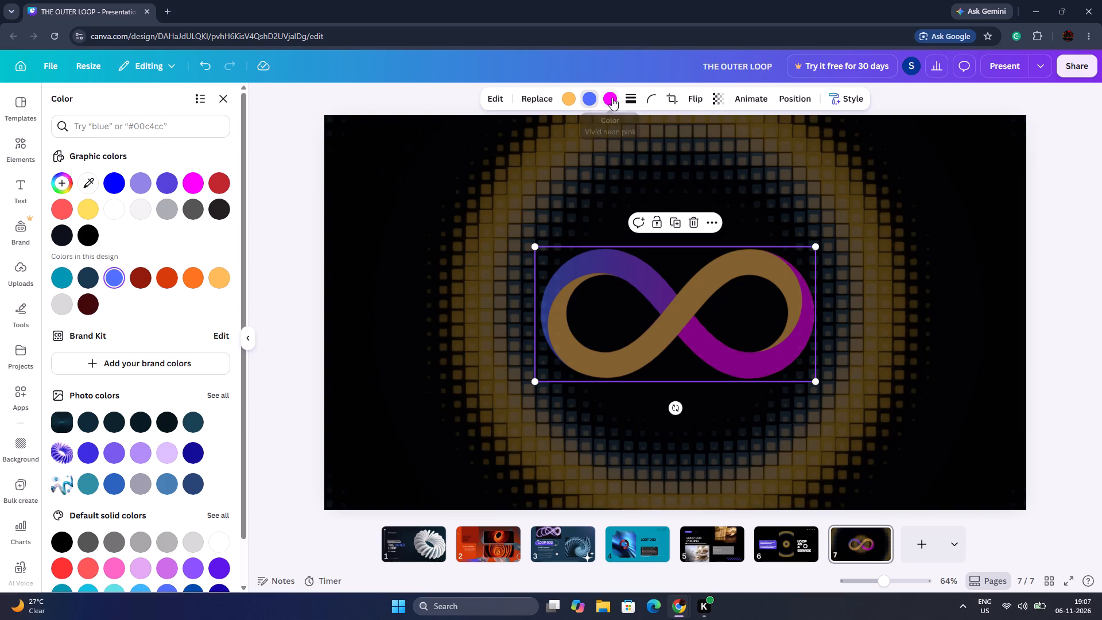
pyautogui.click(612, 98)
pyautogui.click(222, 278)
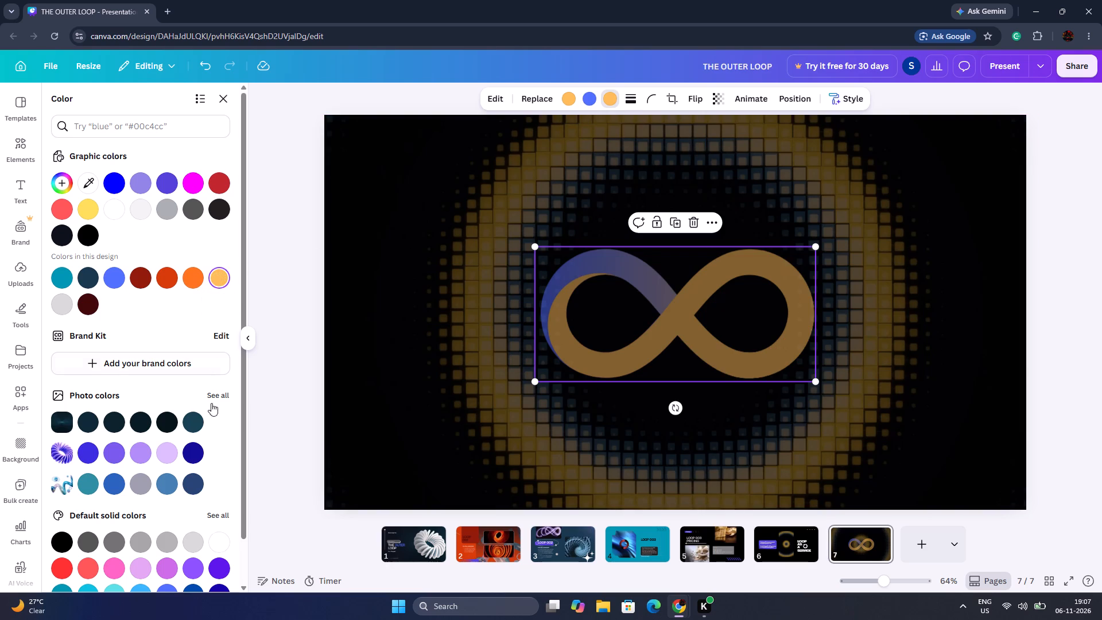
pyautogui.scroll(-5, 206, 439)
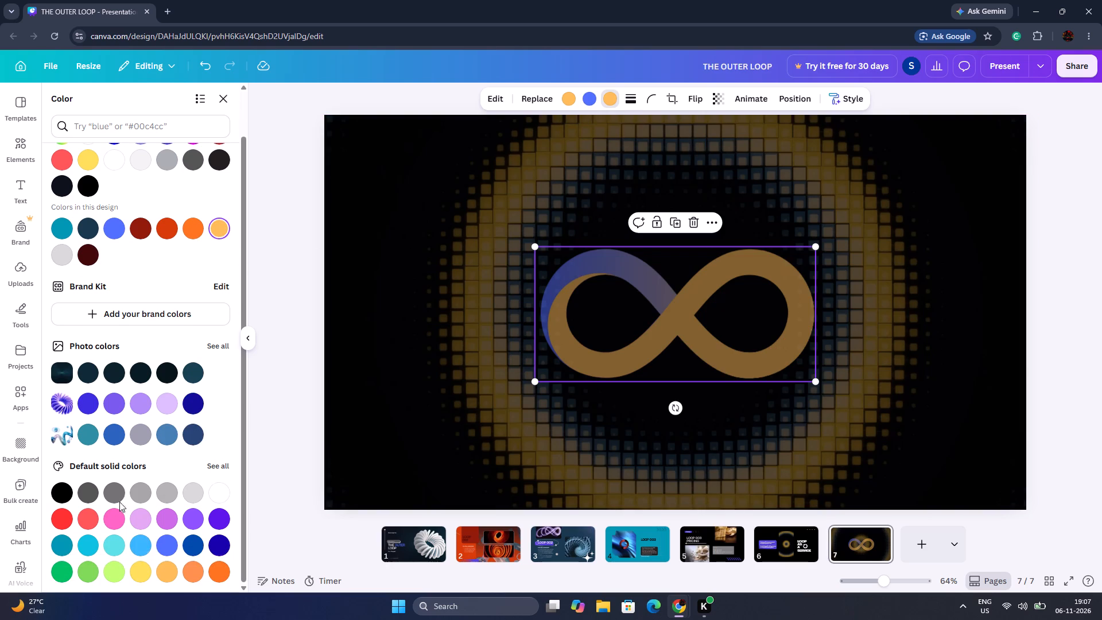
pyautogui.click(85, 490)
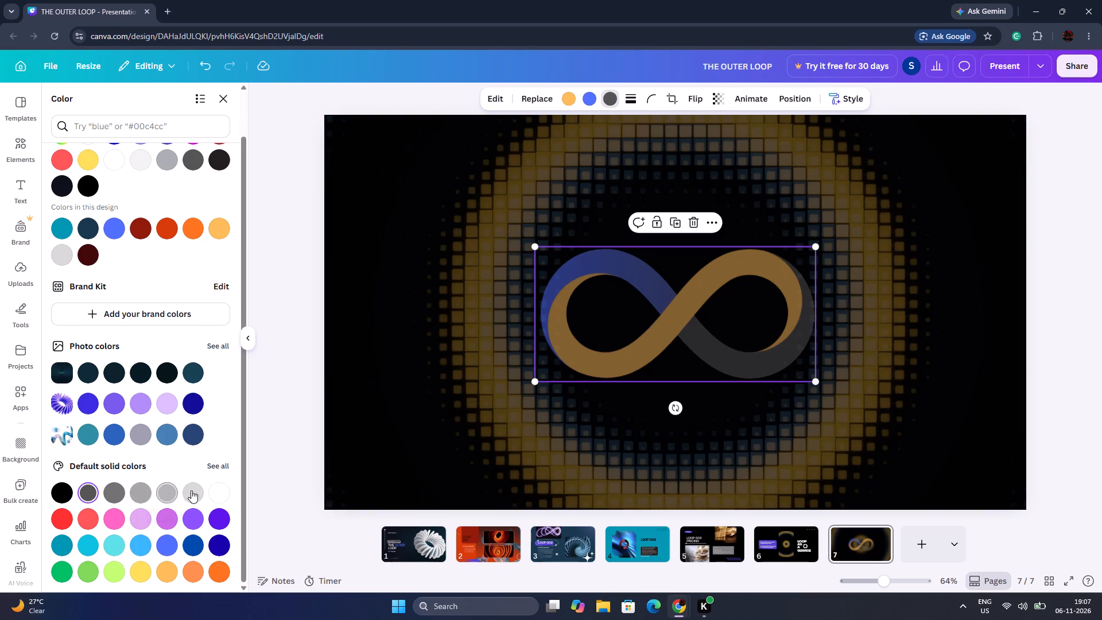
pyautogui.click(200, 490)
pyautogui.click(218, 490)
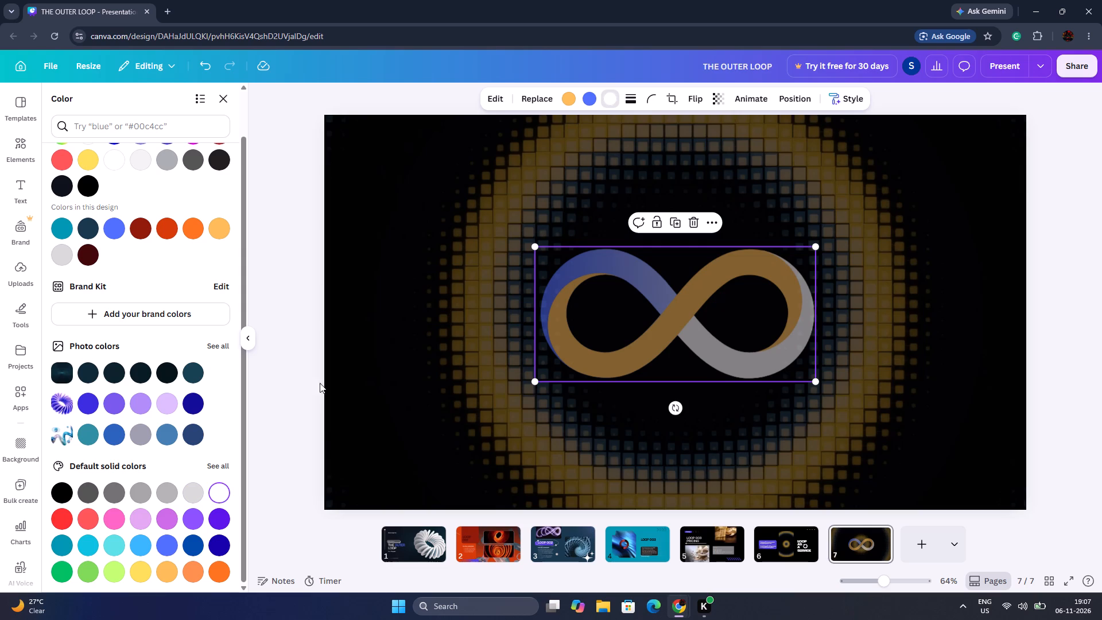
pyautogui.click(287, 334)
# Preview the ring video behind the infinity symbol and make the symbol fully opaque.
pyautogui.click(602, 435)
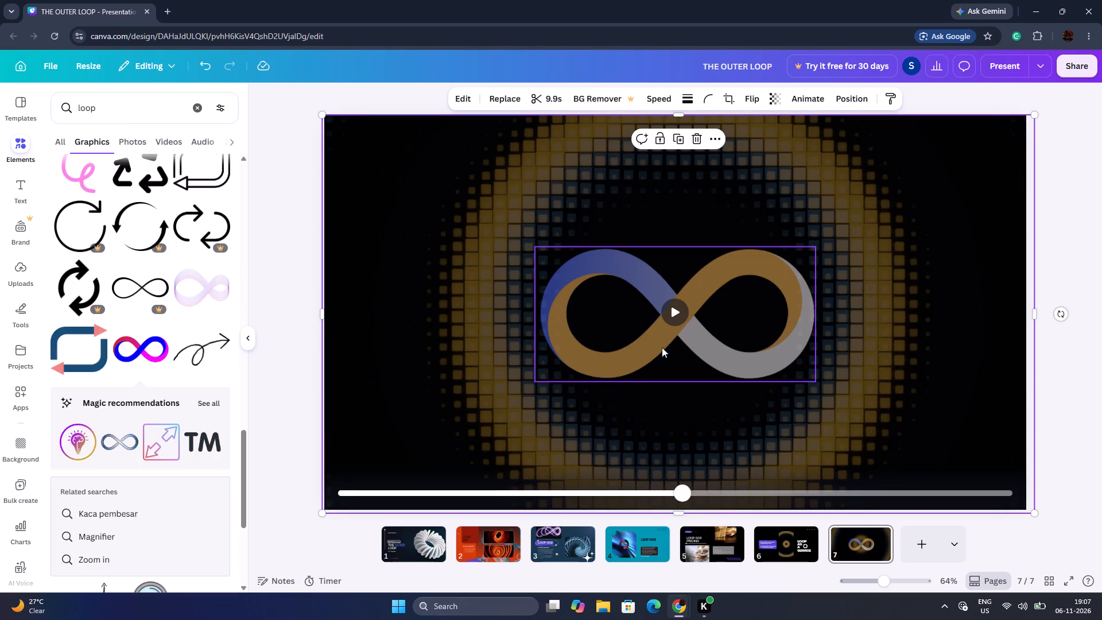
pyautogui.click(682, 316)
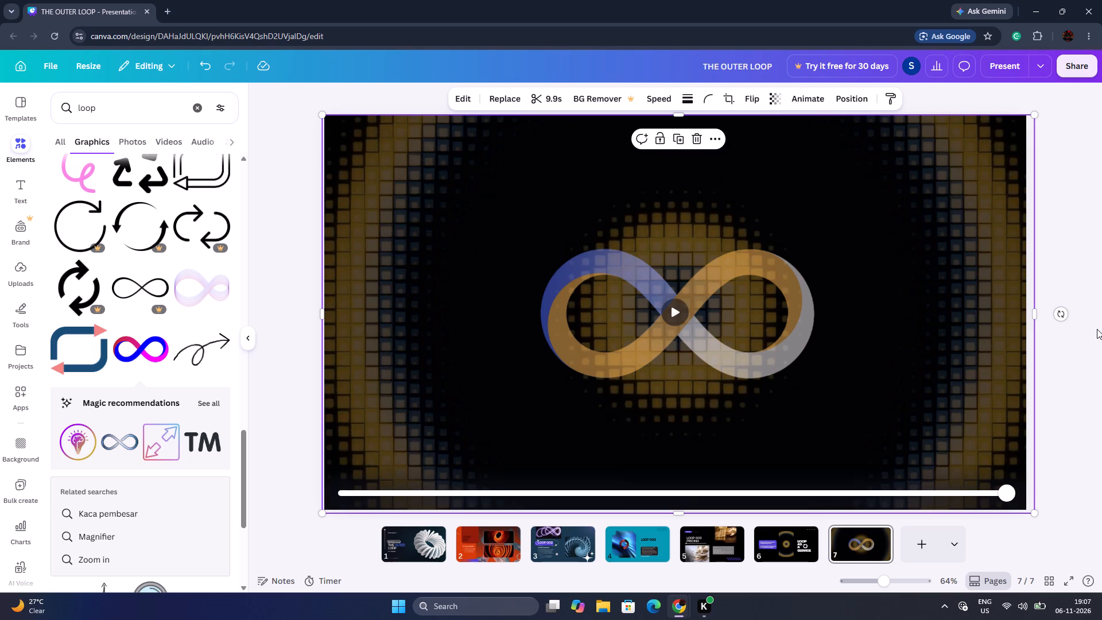
pyautogui.click(658, 302)
pyautogui.click(717, 92)
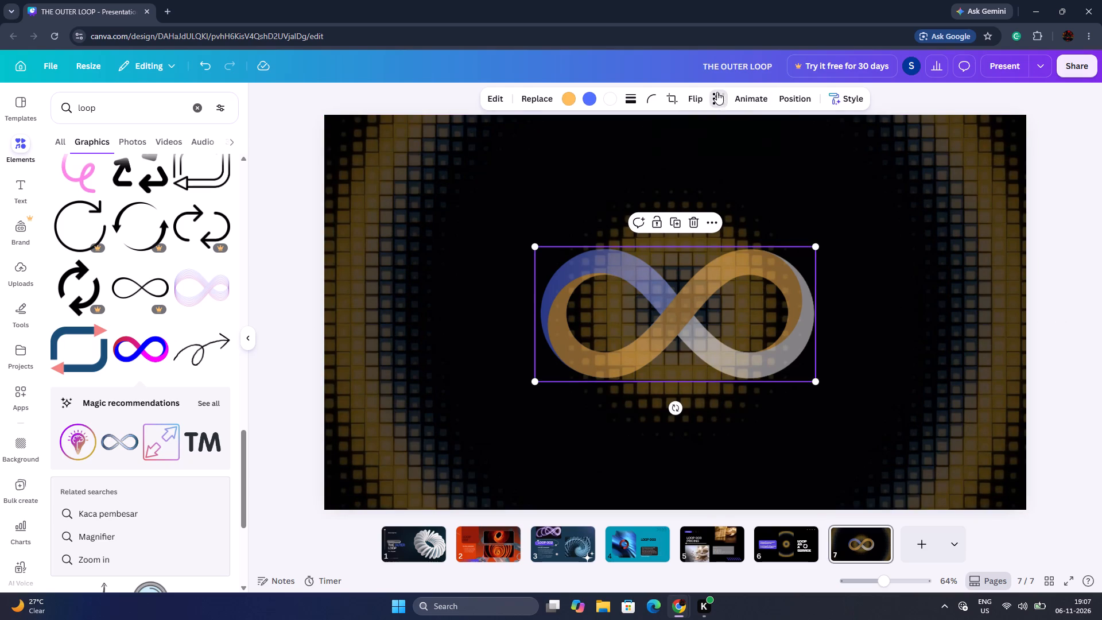
pyautogui.moveTo(725, 148); pyautogui.dragTo(731, 148)
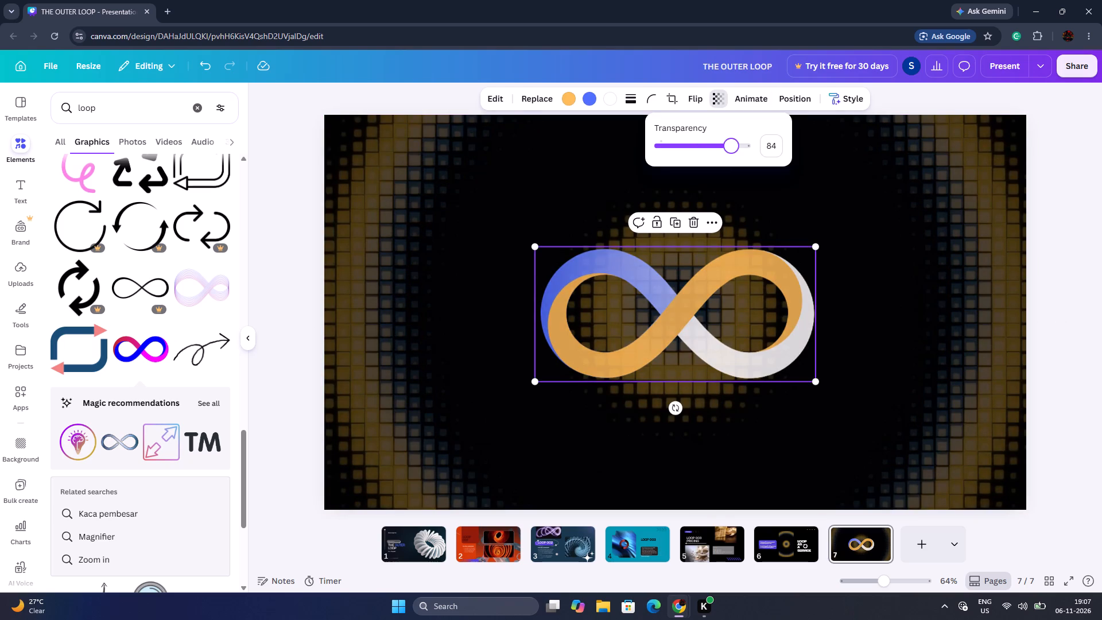
pyautogui.moveTo(731, 148); pyautogui.dragTo(793, 156)
pyautogui.click(1095, 278)
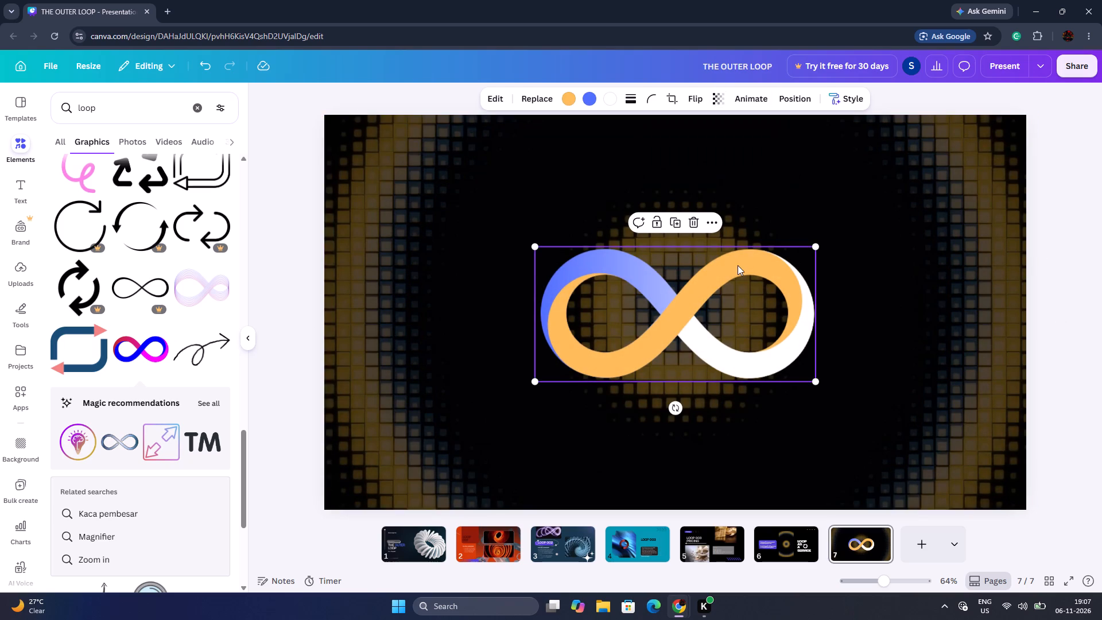
# Replay the ring video behind the infinity symbol and flip the symbol horizontally, comparing both orientations.
pyautogui.click(750, 202)
pyautogui.click(666, 309)
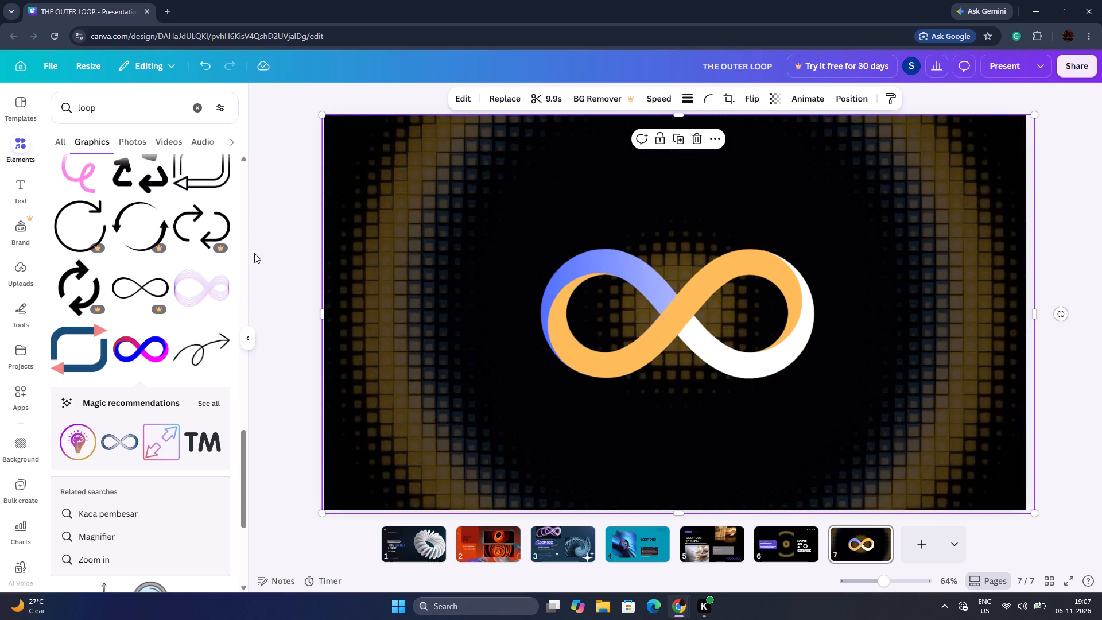
pyautogui.click(725, 296)
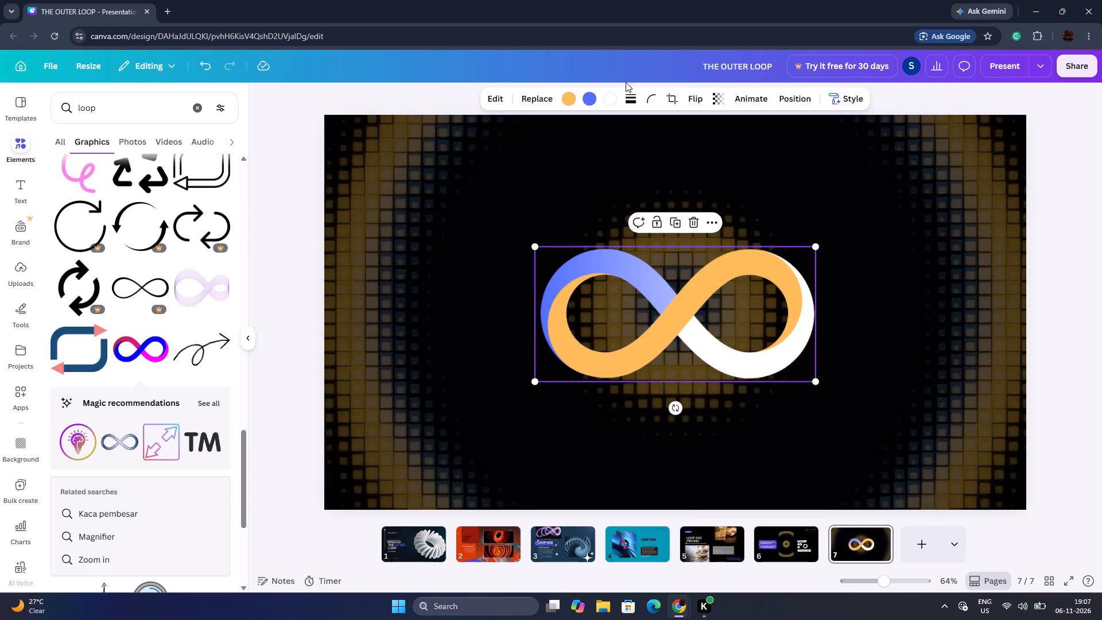
pyautogui.click(690, 99)
pyautogui.click(694, 125)
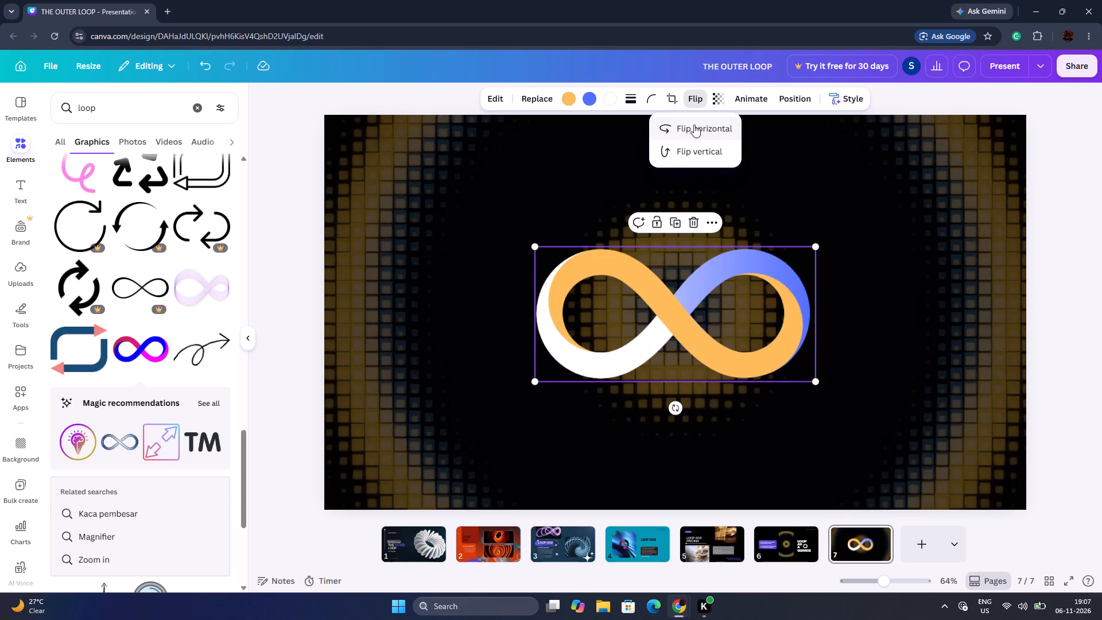
pyautogui.click(694, 125)
pyautogui.click(694, 125)
pyautogui.doubleClick(1063, 239)
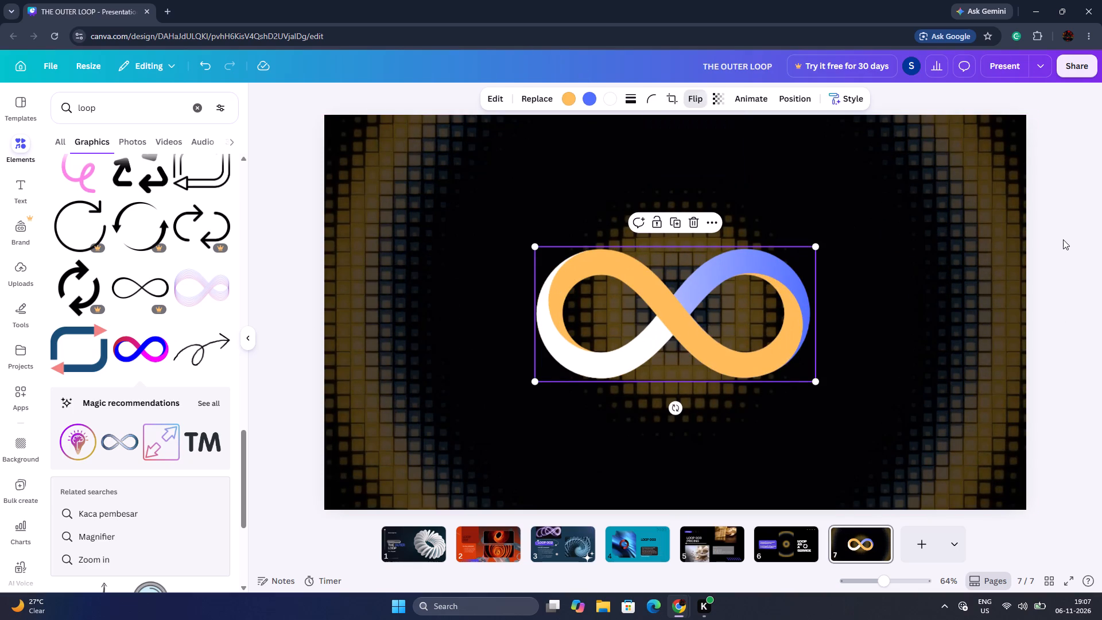